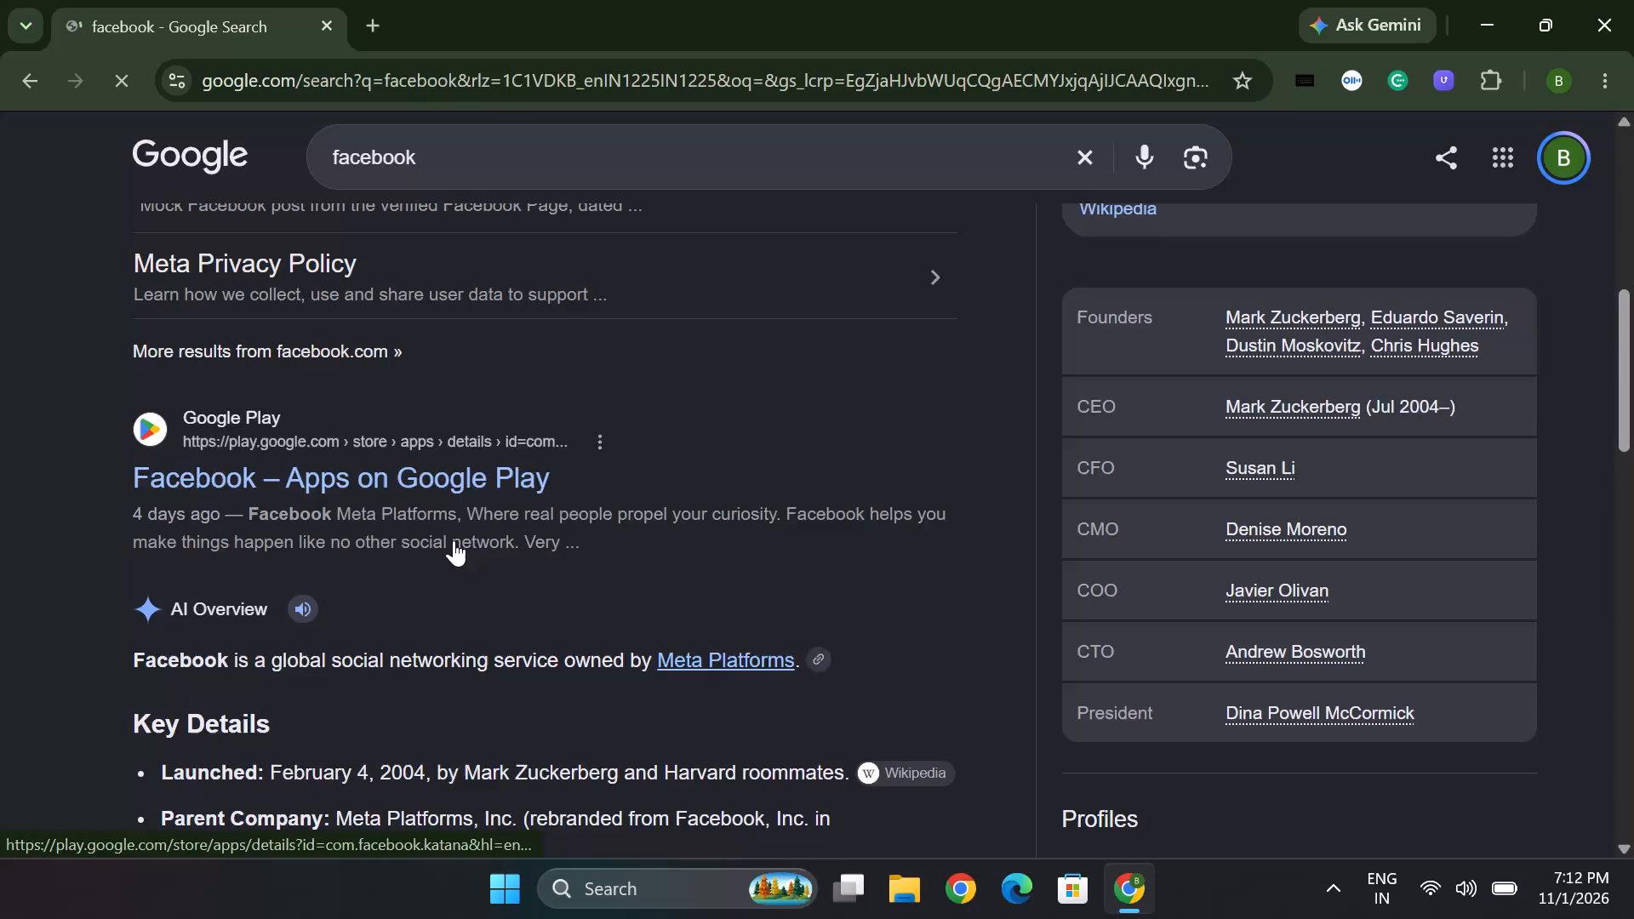
# Replace the facebook query and search Google for "meta ads manager", using the matching suggestion.
pyautogui.scroll(2, 454, 540)
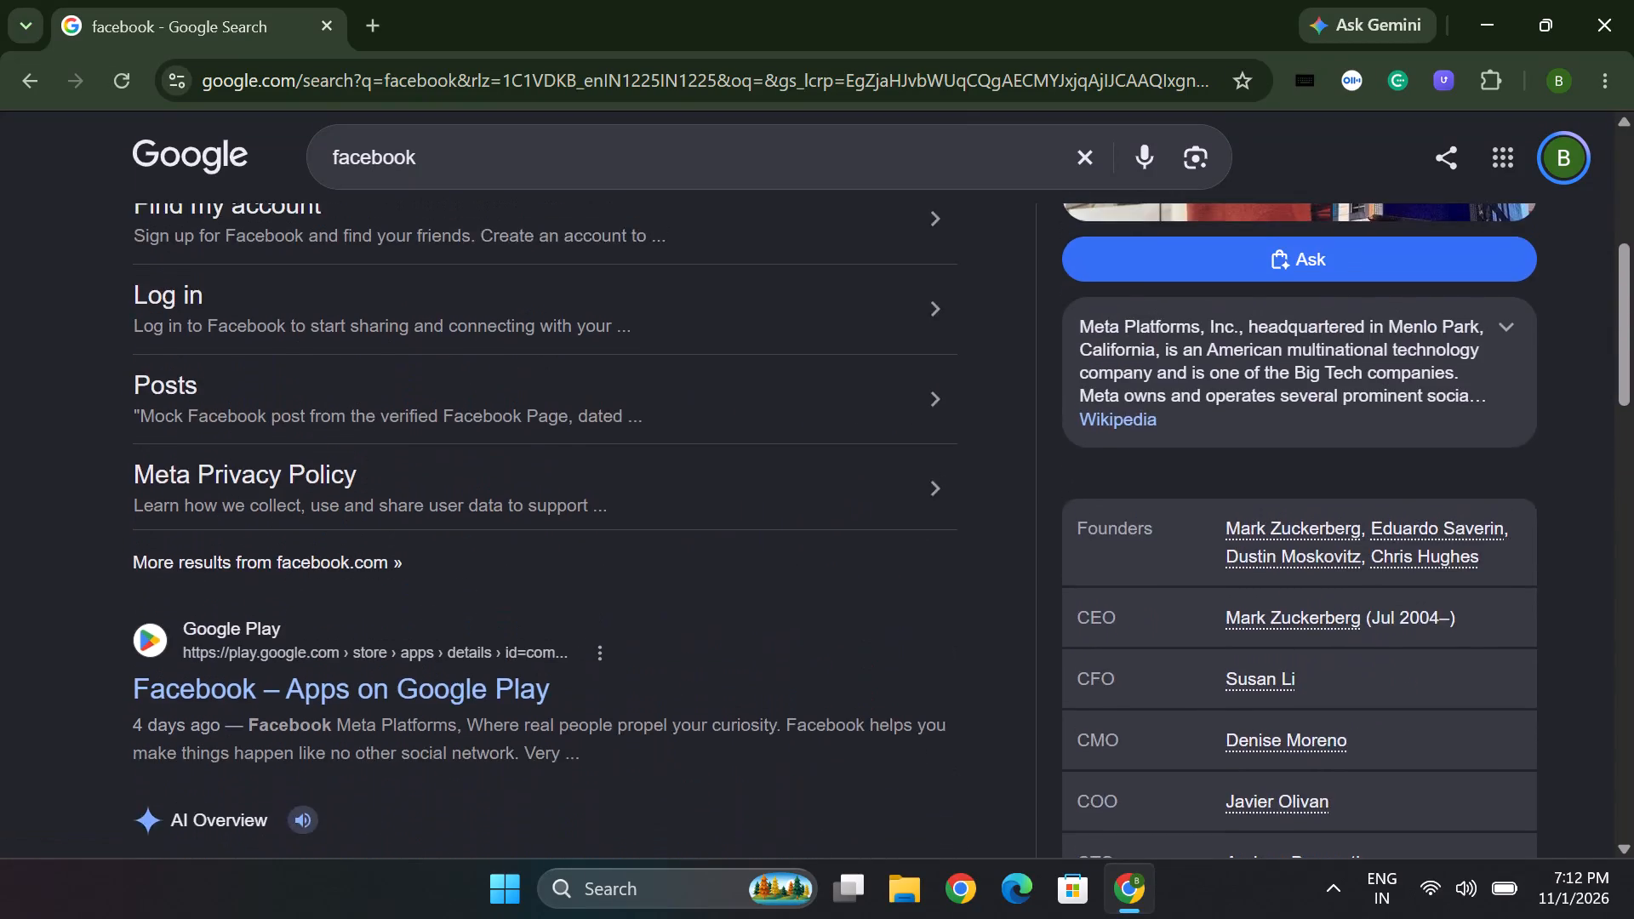
pyautogui.scroll(3, 454, 540)
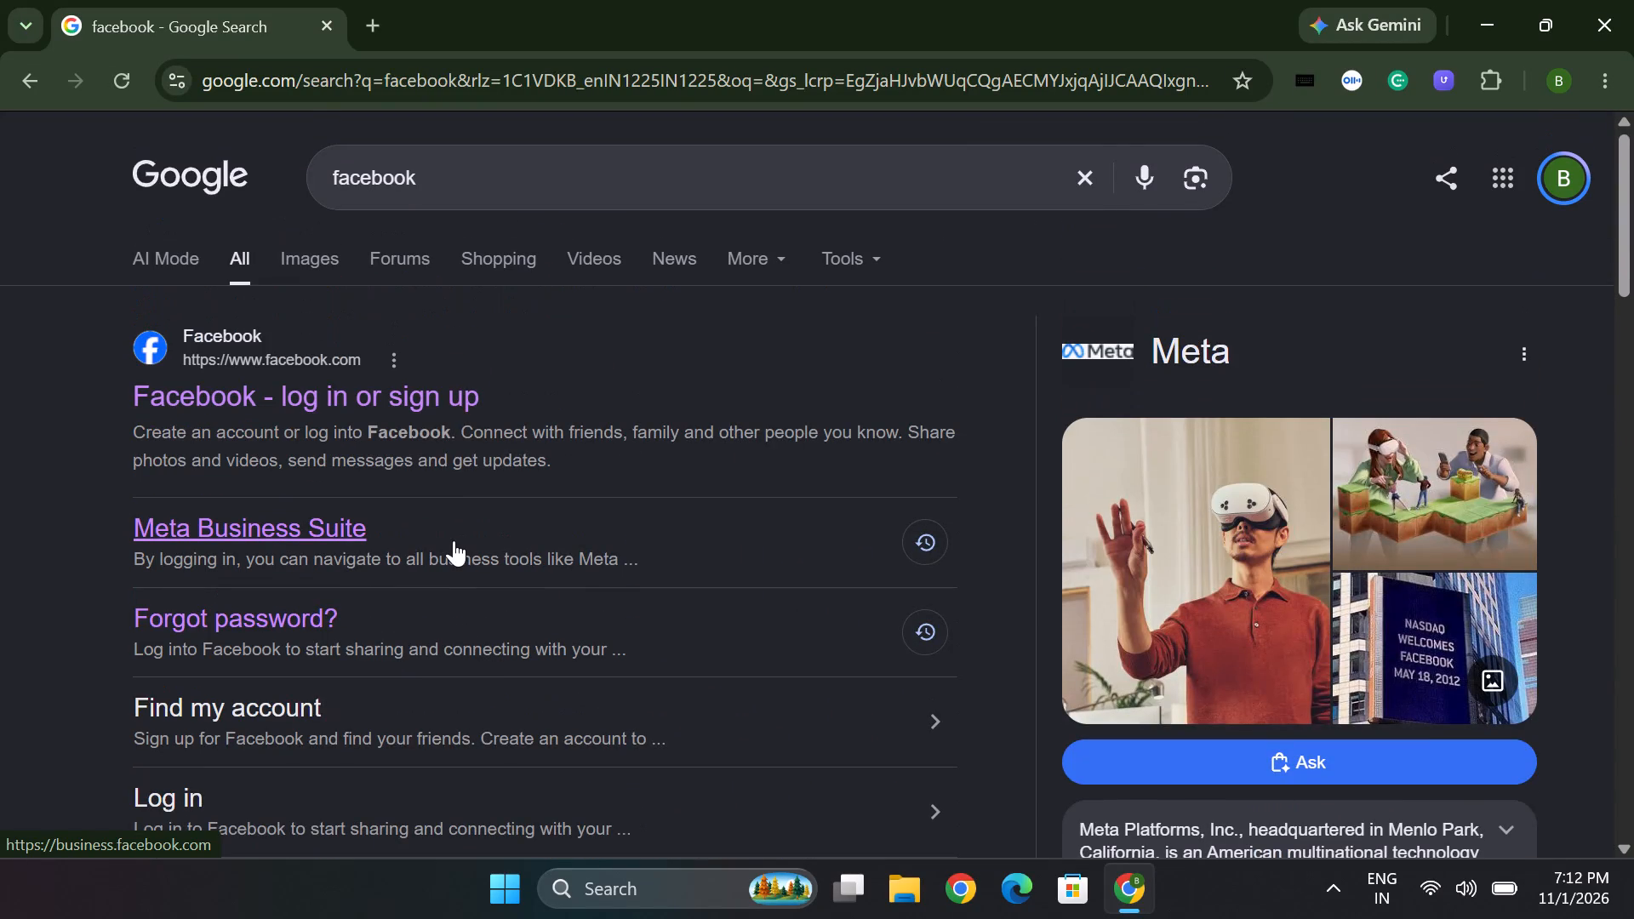
pyautogui.click(522, 473)
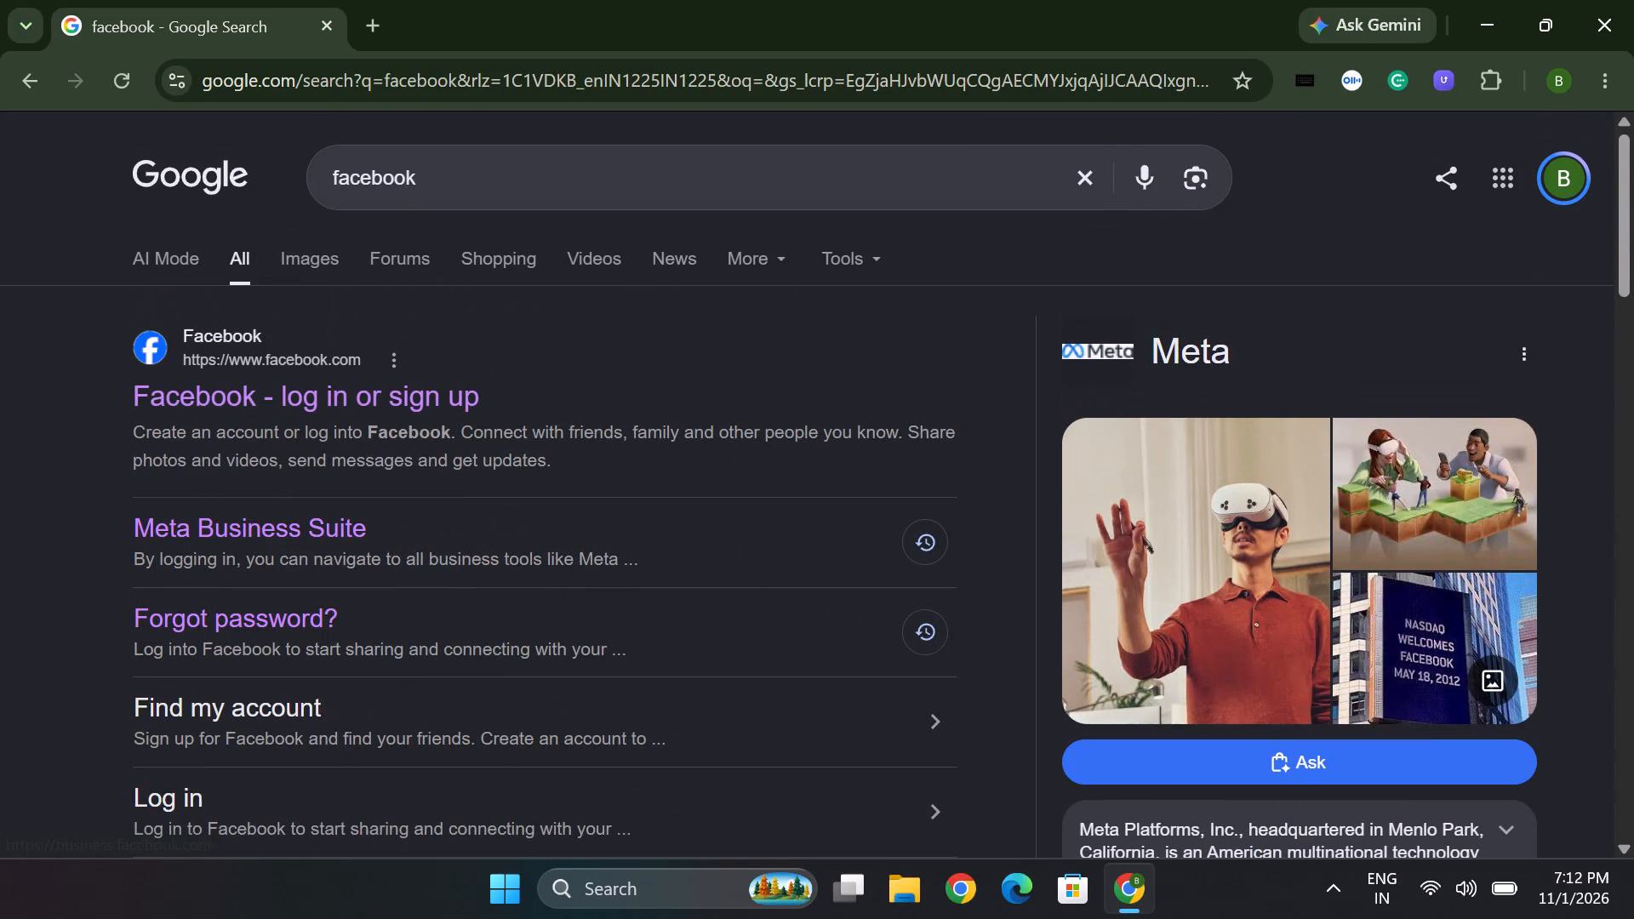
pyautogui.click(426, 170)
pyautogui.press('BackSpace')
pyautogui.press('BackSpace')
pyautogui.press('BackSpace')
pyautogui.press('BackSpace')
pyautogui.press('BackSpace')
pyautogui.press('BackSpace')
pyautogui.press('BackSpace')
pyautogui.press('BackSpace')
pyautogui.press('BackSpace')
pyautogui.press('BackSpace')
pyautogui.press('BackSpace')
pyautogui.press('BackSpace')
pyautogui.press('BackSpace')
pyautogui.press('BackSpace')
pyautogui.press('BackSpace')
pyautogui.press('BackSpace')
pyautogui.press('BackSpace')
pyautogui.press('BackSpace')
pyautogui.press('BackSpace')
pyautogui.press('BackSpace')
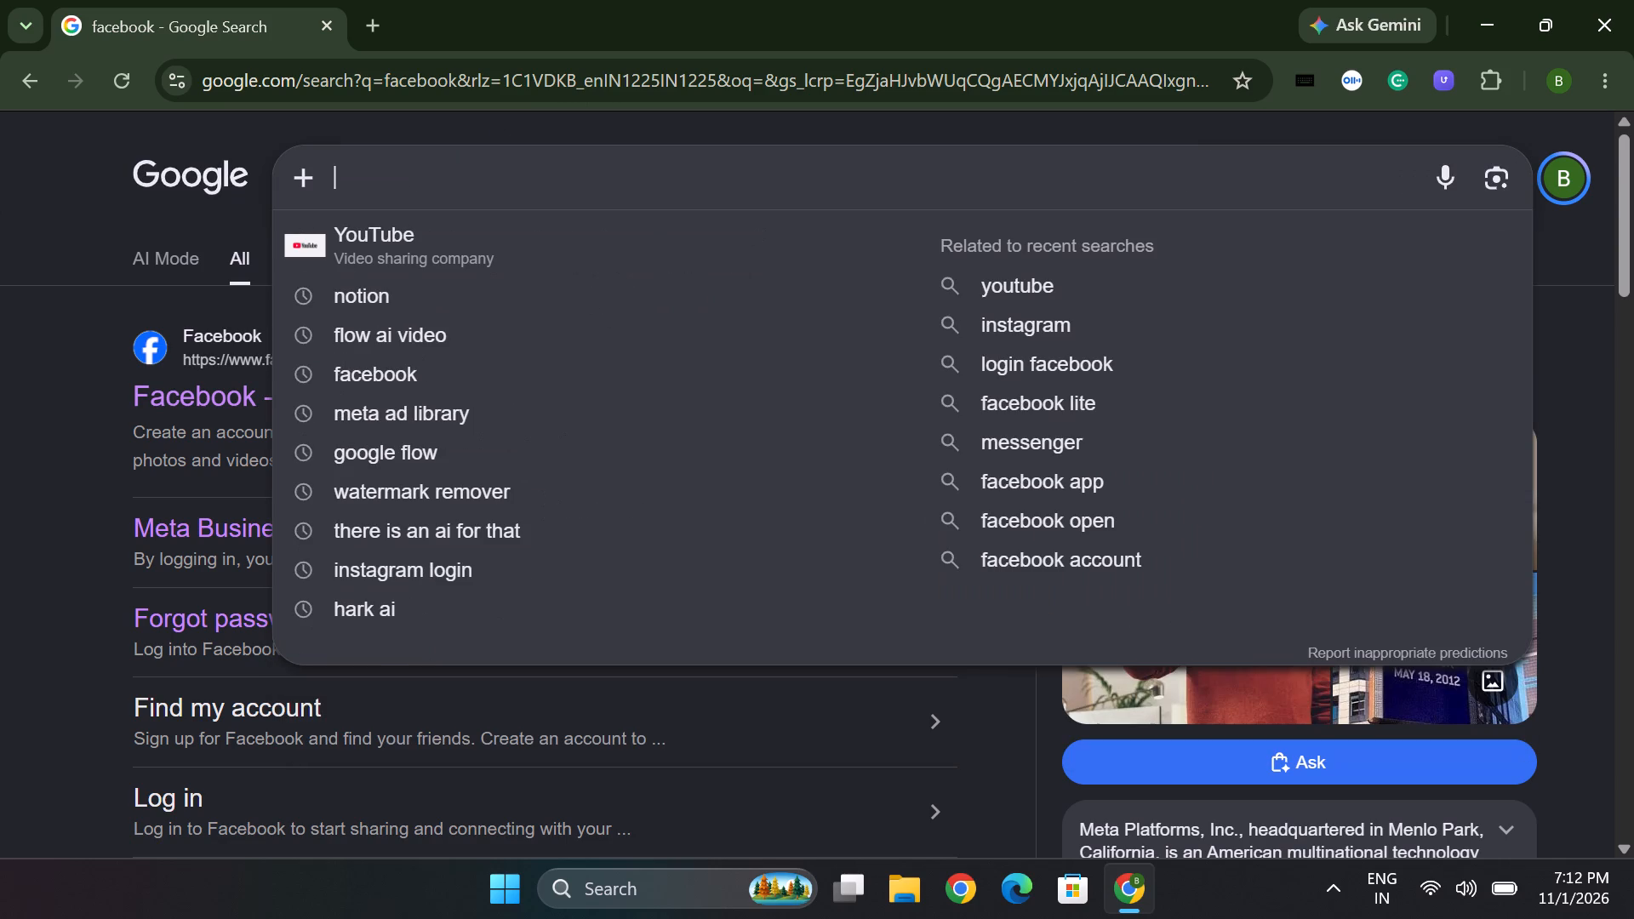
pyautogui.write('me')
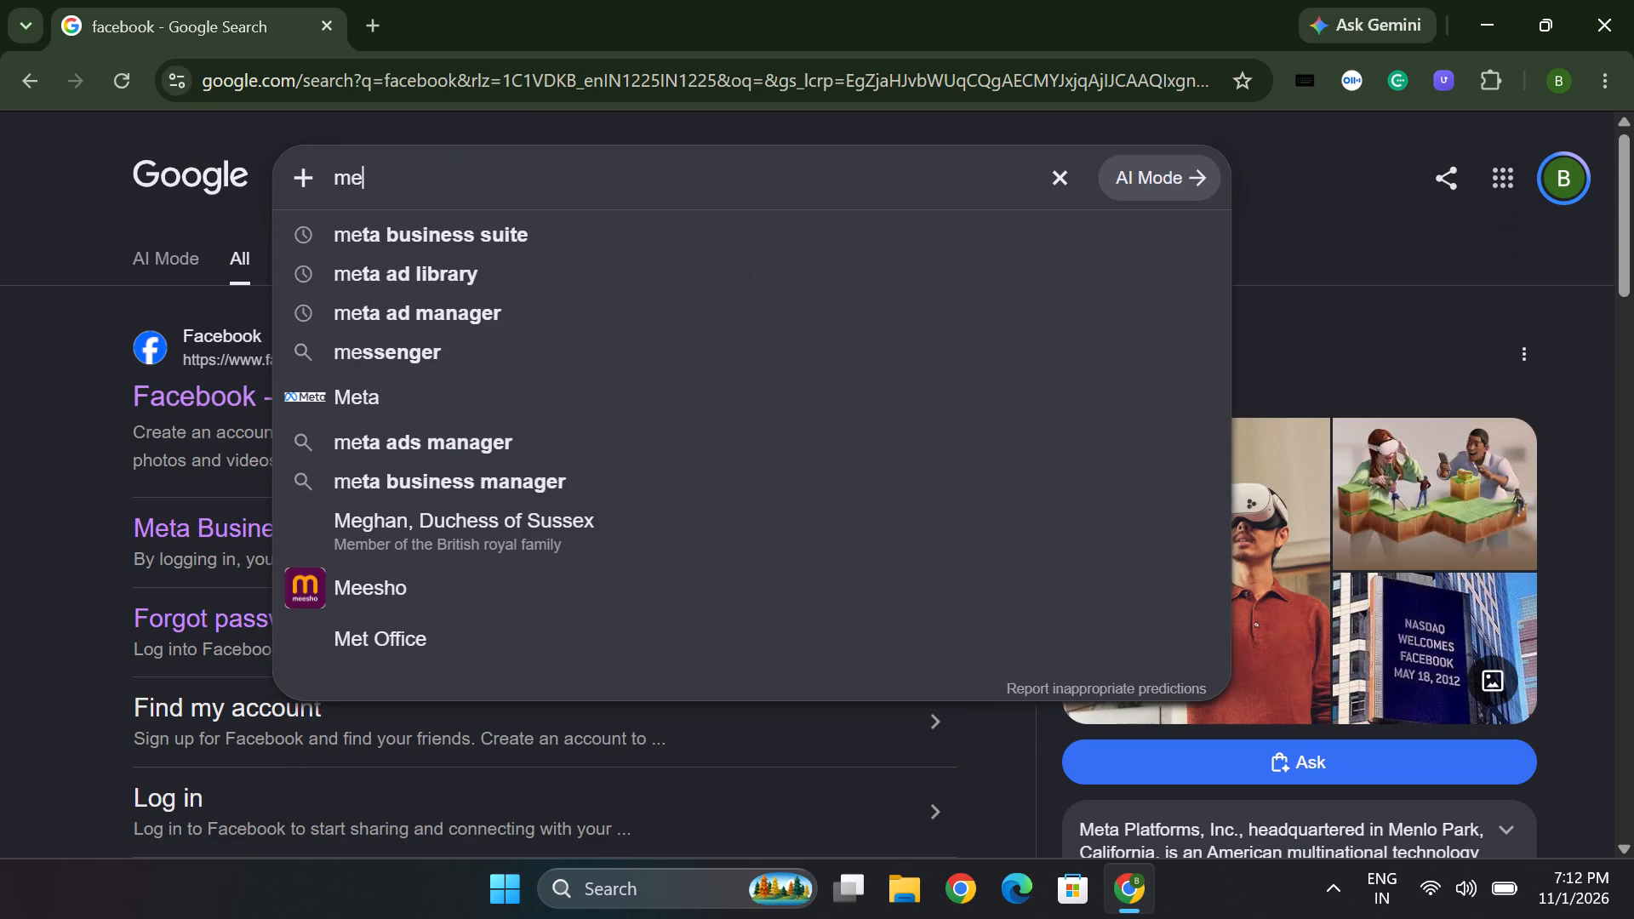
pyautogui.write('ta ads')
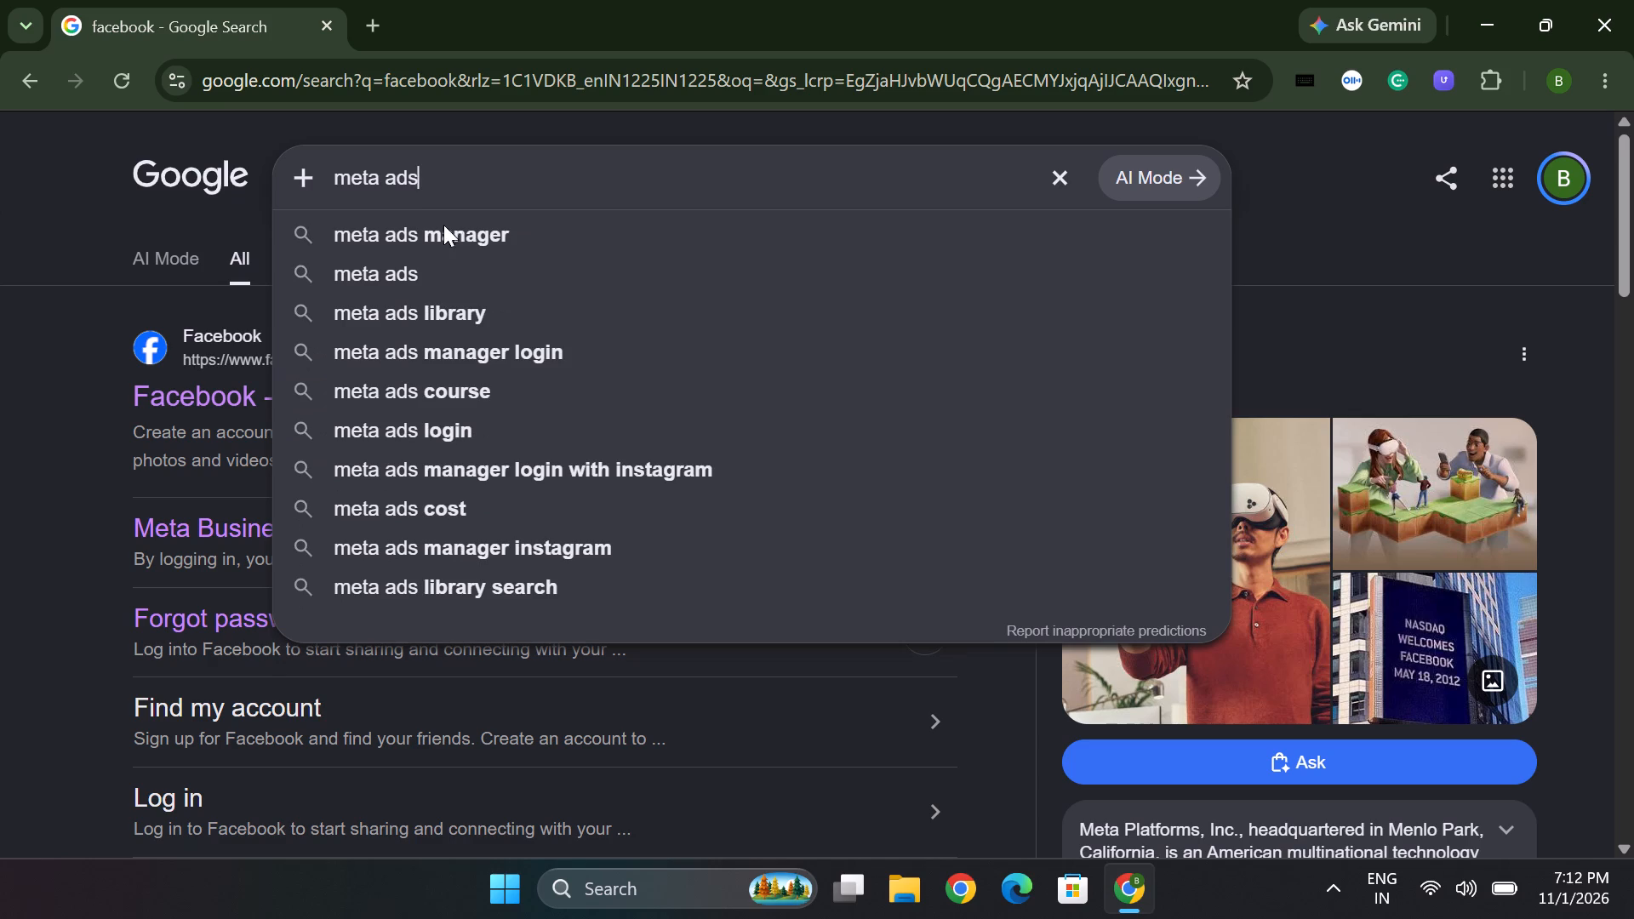
pyautogui.click(432, 243)
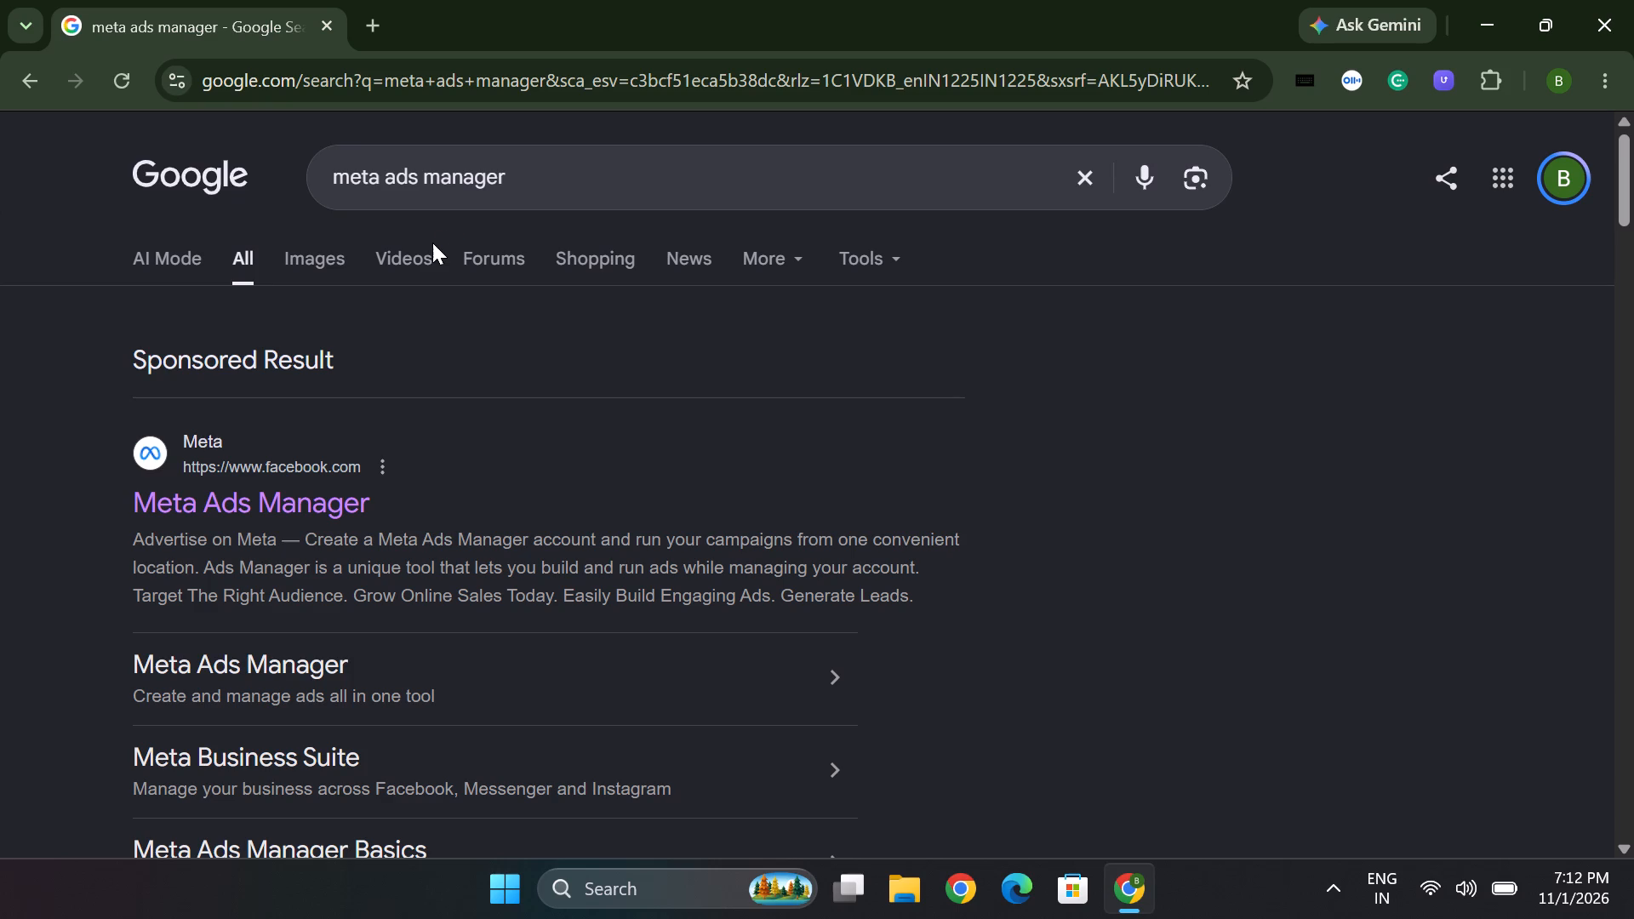
# Open the Meta Ads Manager page from the search results and launch Ads Manager.
pyautogui.click(201, 504)
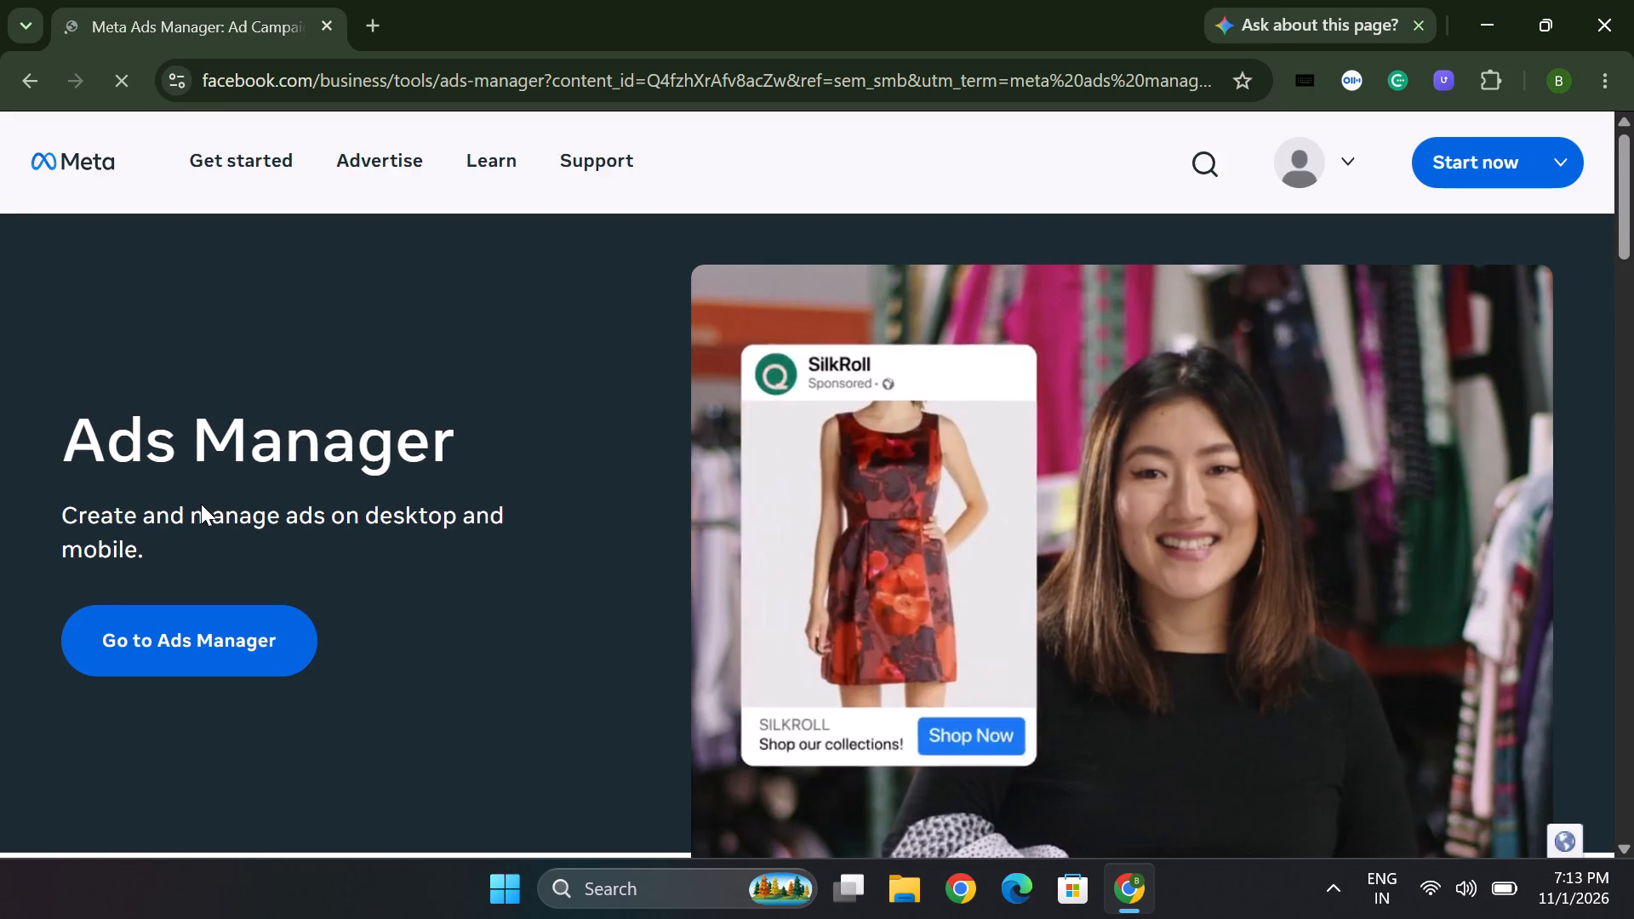
pyautogui.click(1470, 153)
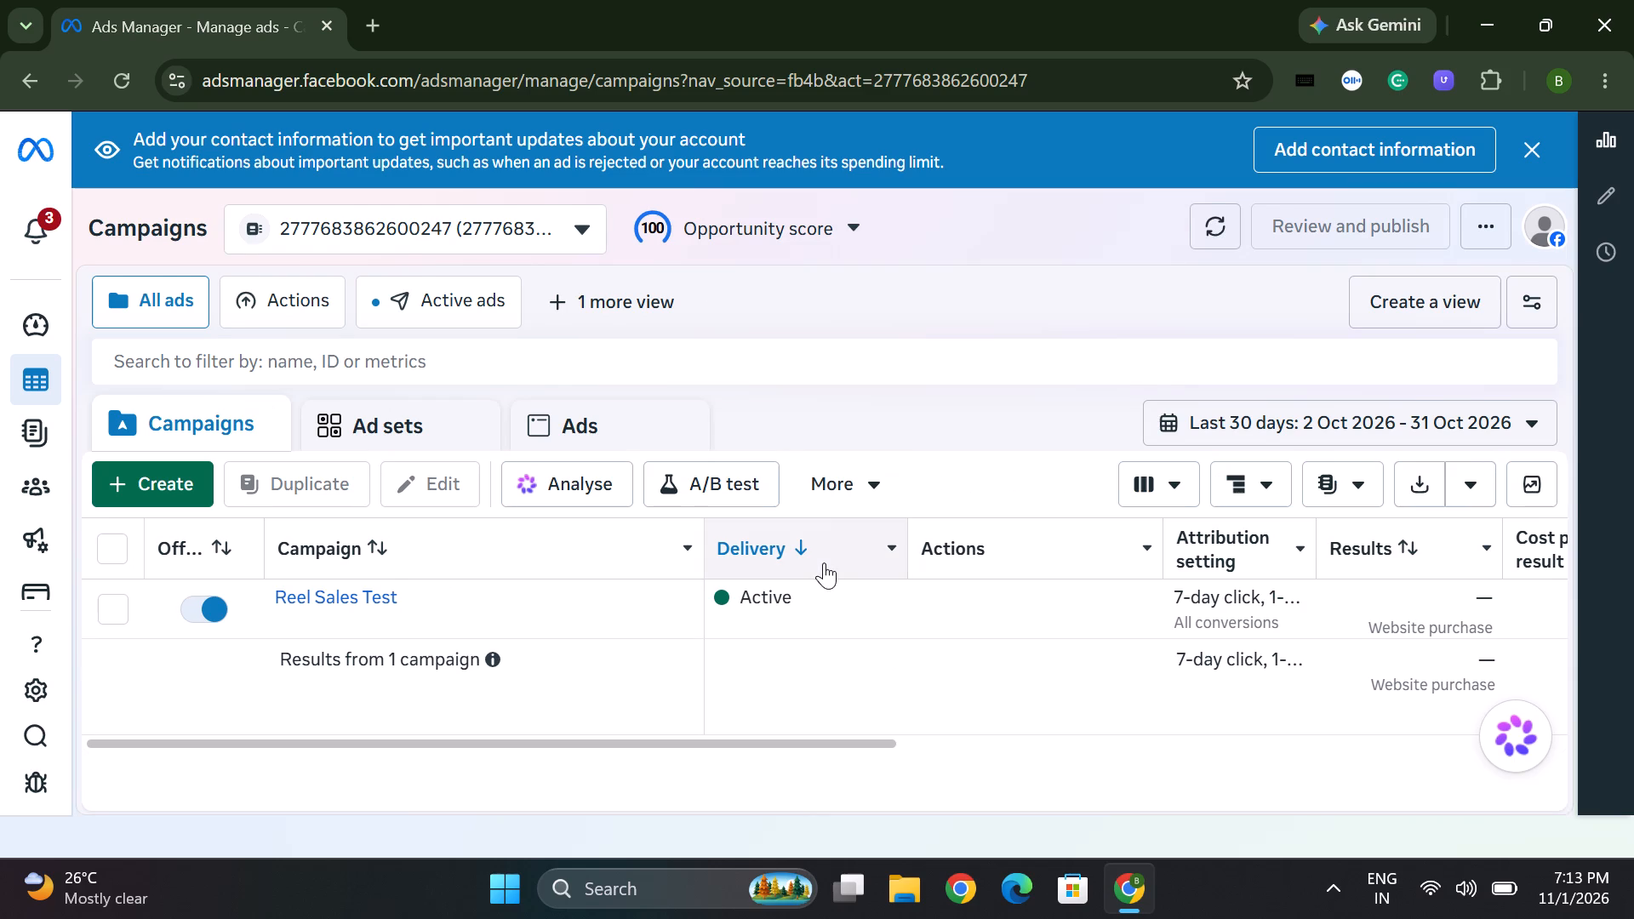
# Examine the Reel Sales Test campaign's delivery, results, budget, spend and end date columns in the campaigns table.
pyautogui.moveTo(871, 653); pyautogui.dragTo(795, 620)
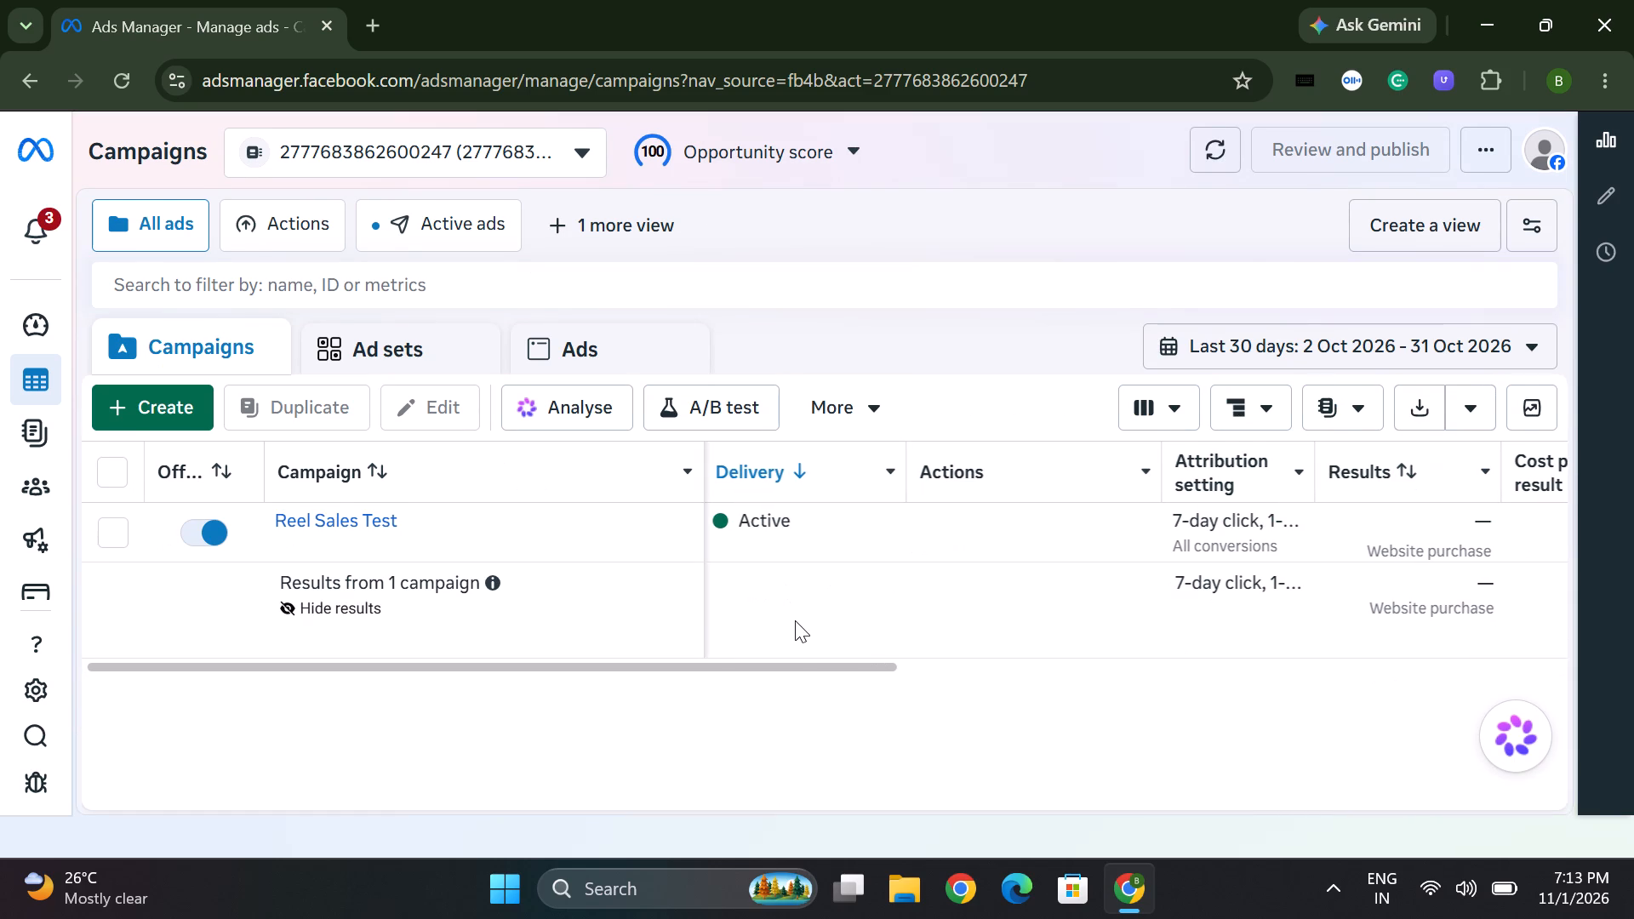
pyautogui.hscroll(-2, 795, 620)
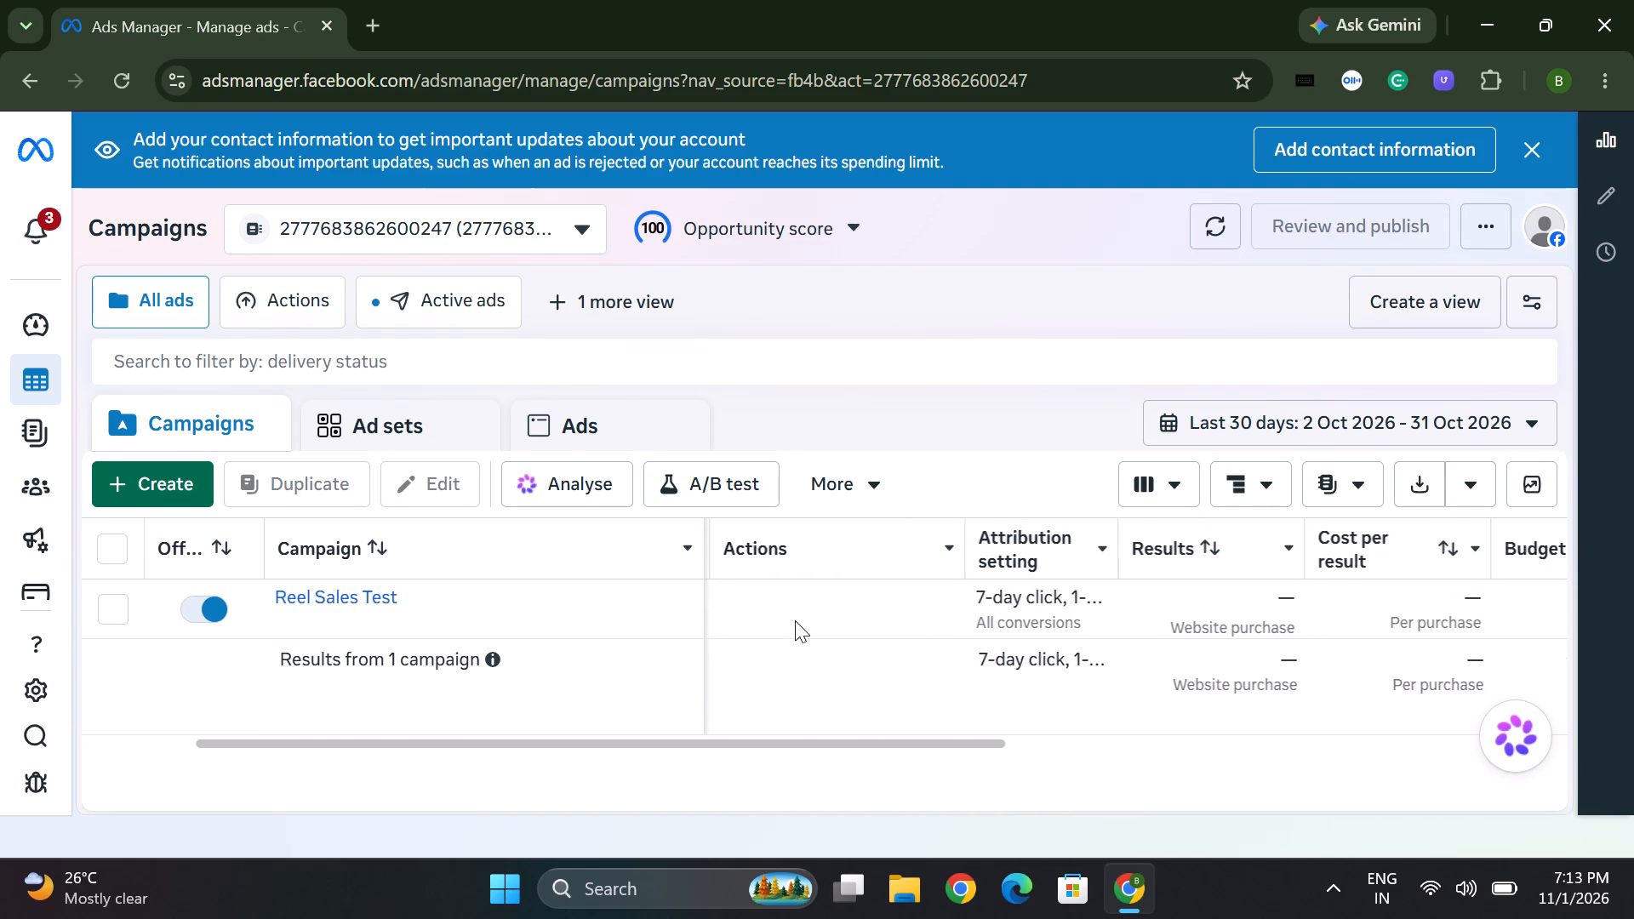
pyautogui.hscroll(-4, 795, 620)
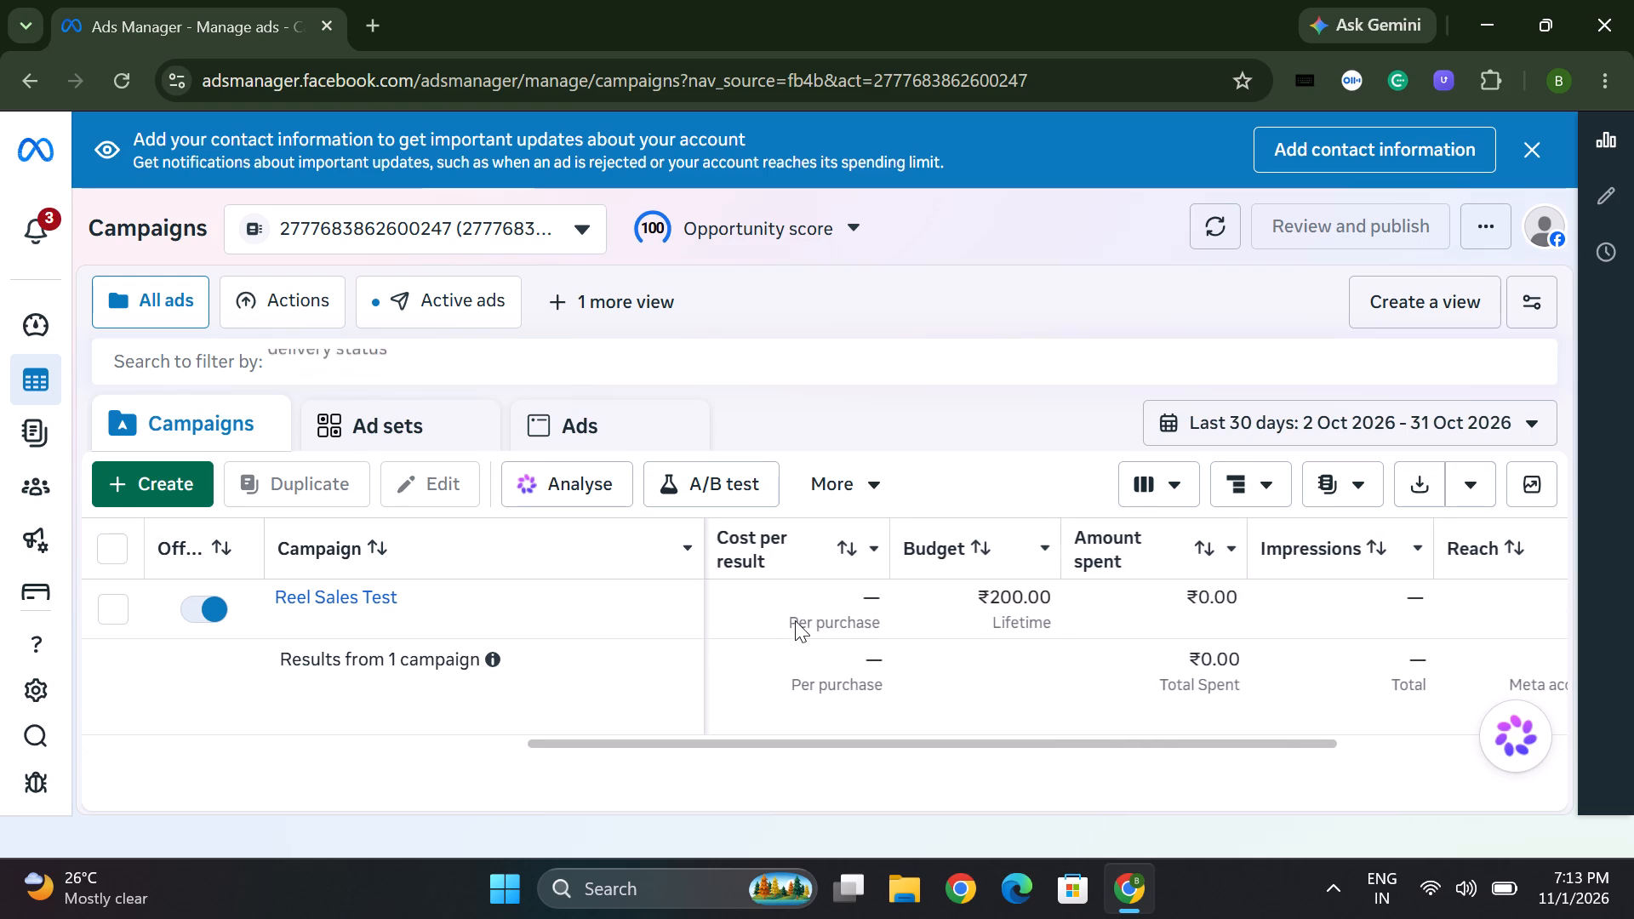
pyautogui.hscroll(-3, 795, 620)
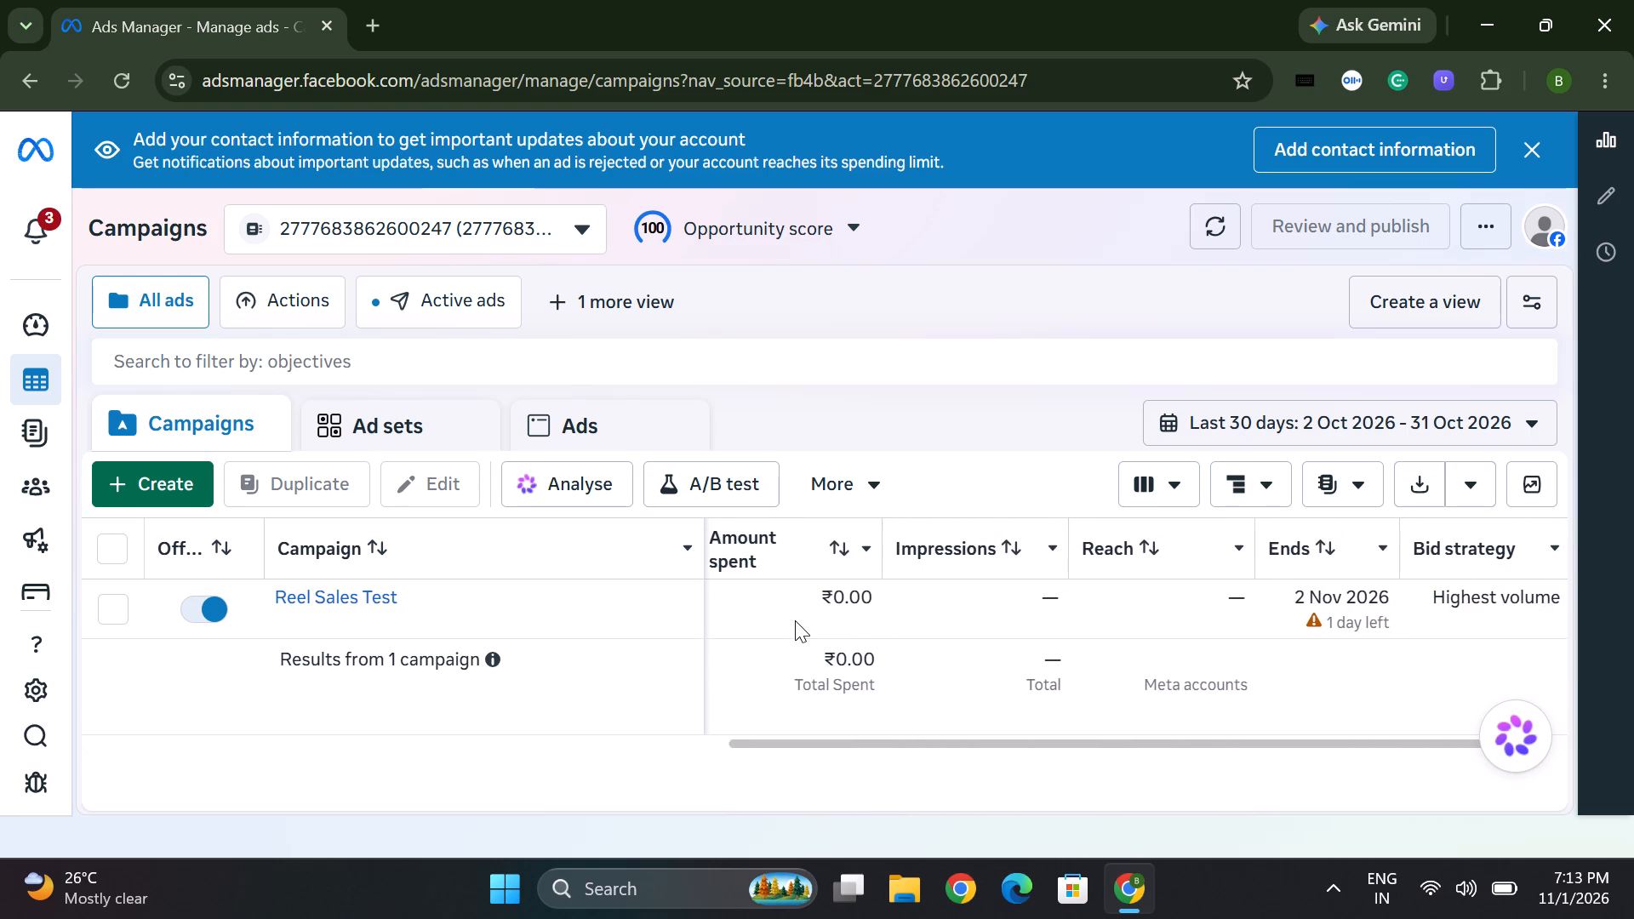
pyautogui.hscroll(-1, 795, 620)
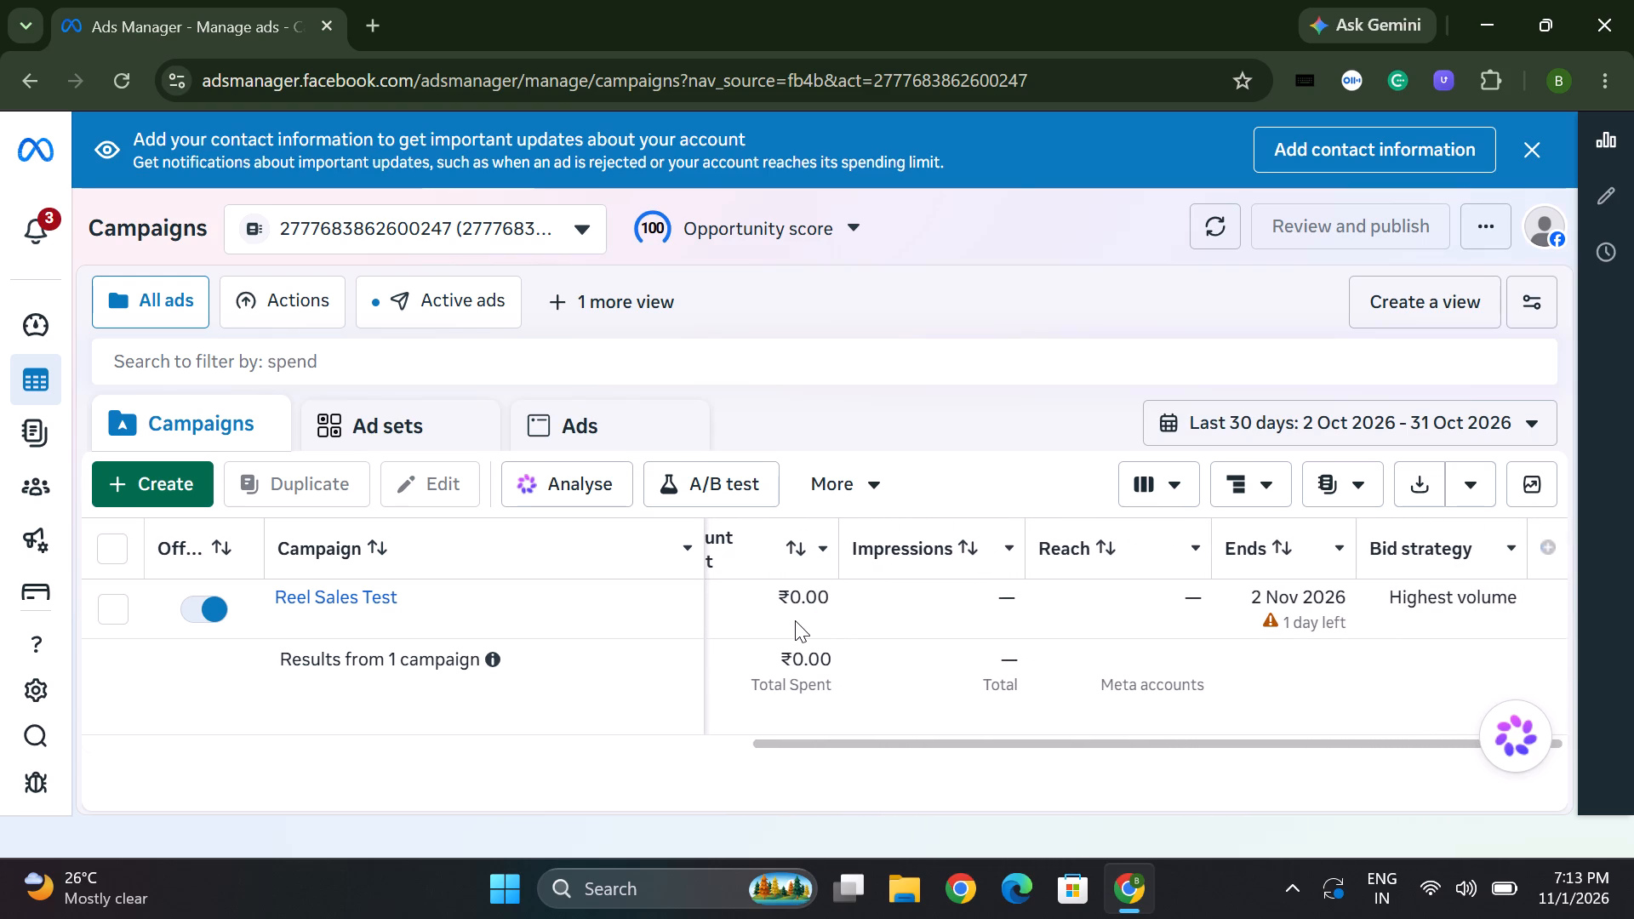
pyautogui.hscroll(4, 795, 620)
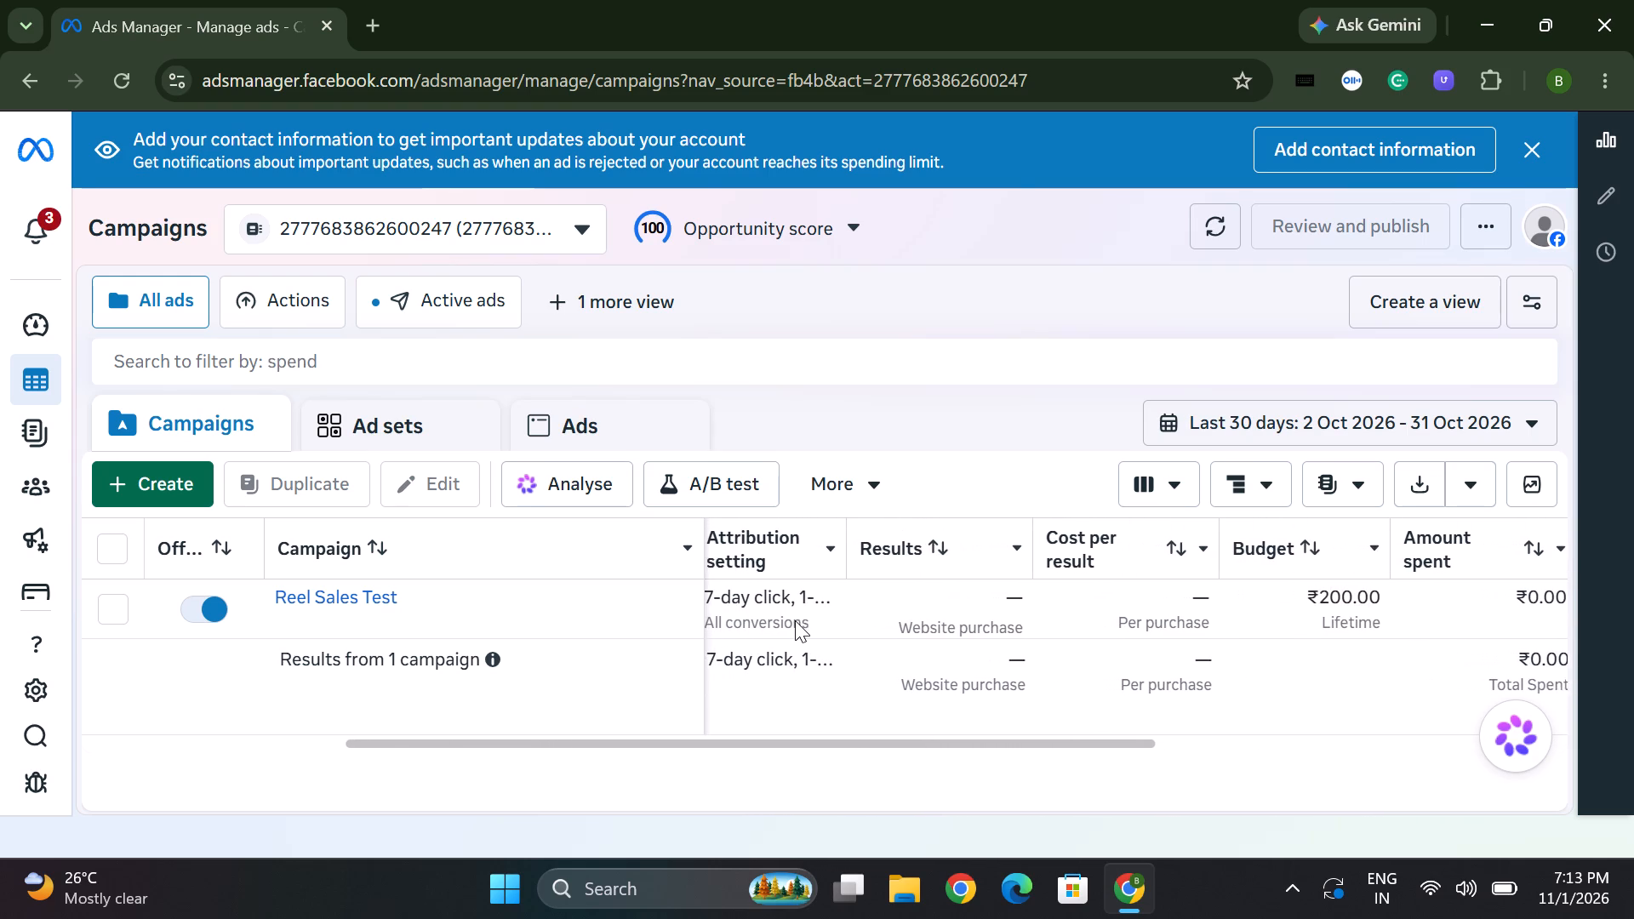
pyautogui.hscroll(4, 795, 620)
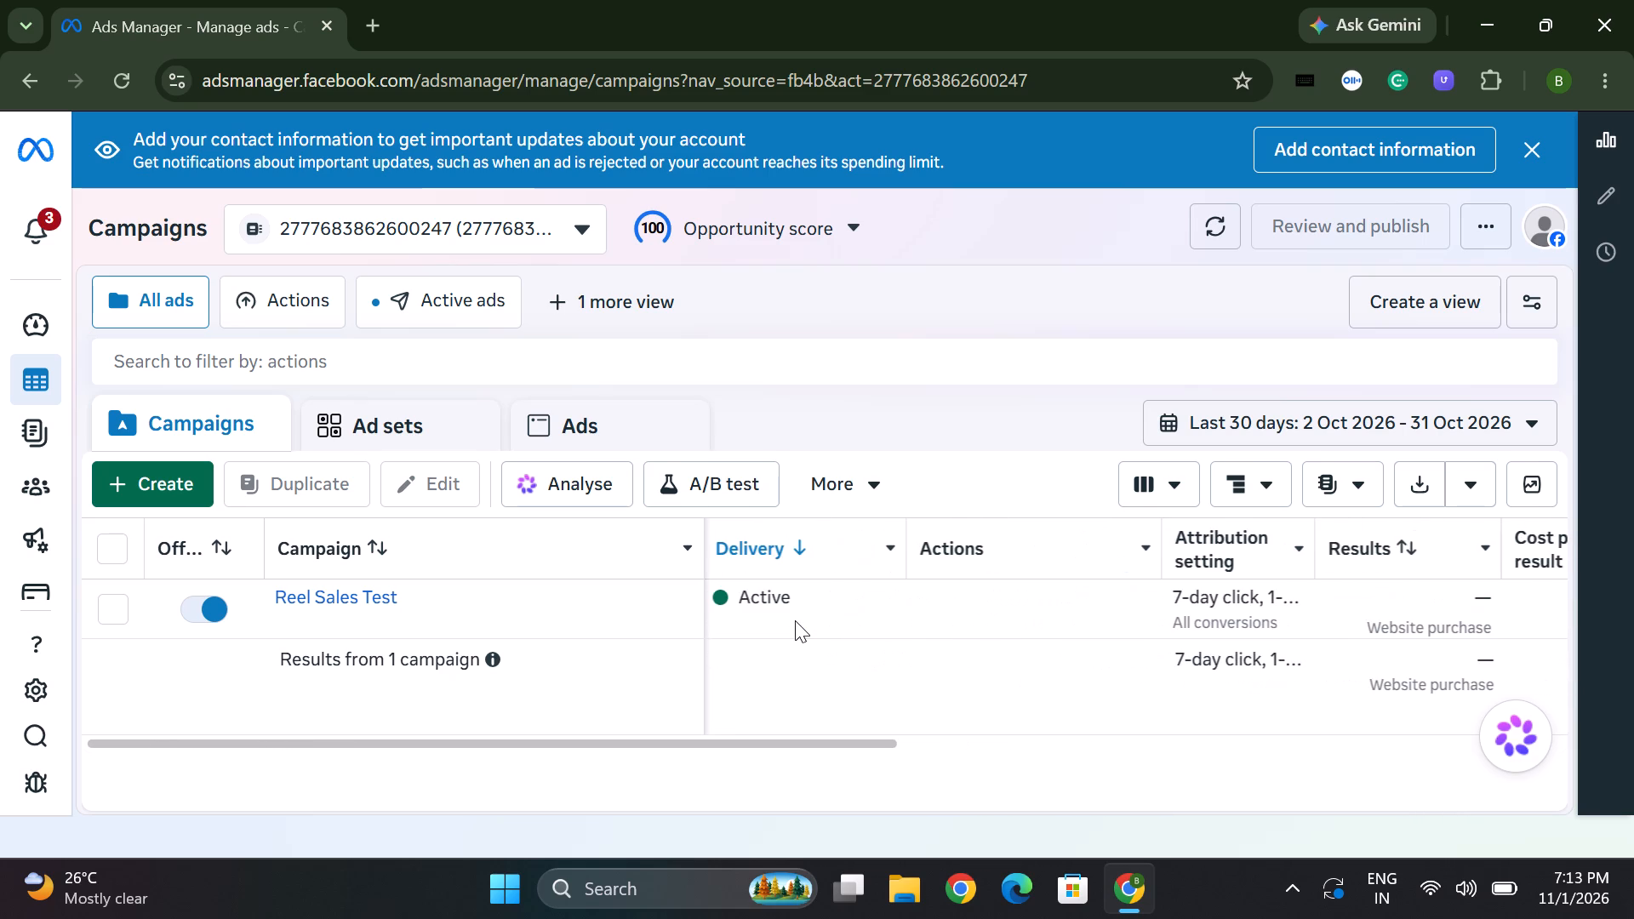
pyautogui.hscroll(1, 795, 620)
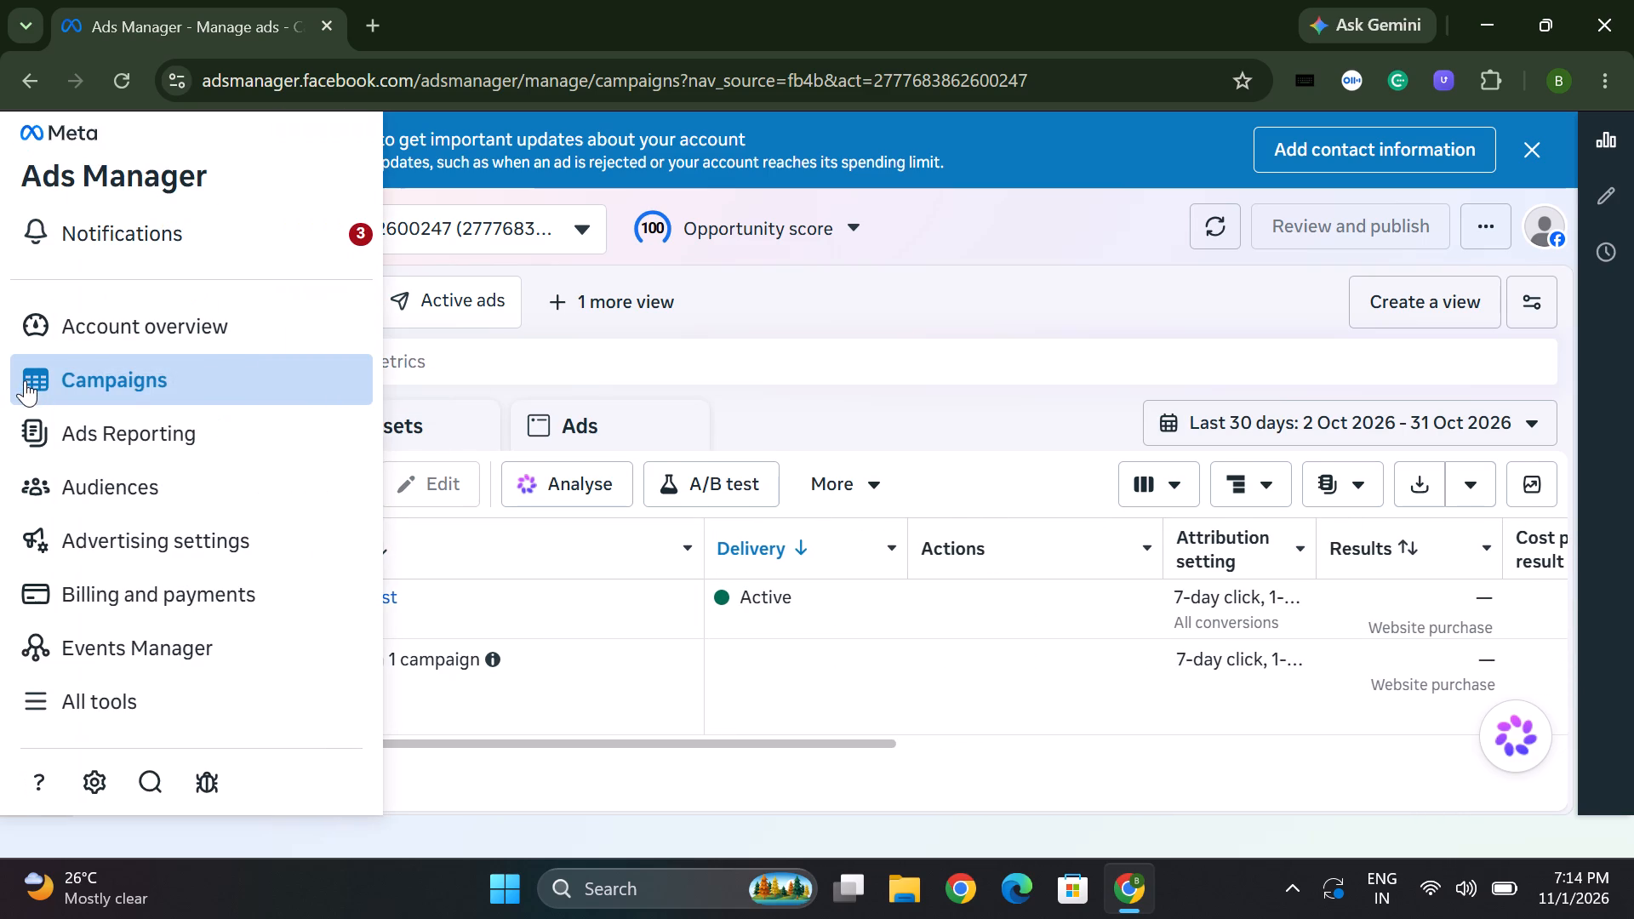
# Open Ads Reporting and examine the reach, impressions, spend and schedule columns for the campaign and its ad set.
pyautogui.click(94, 437)
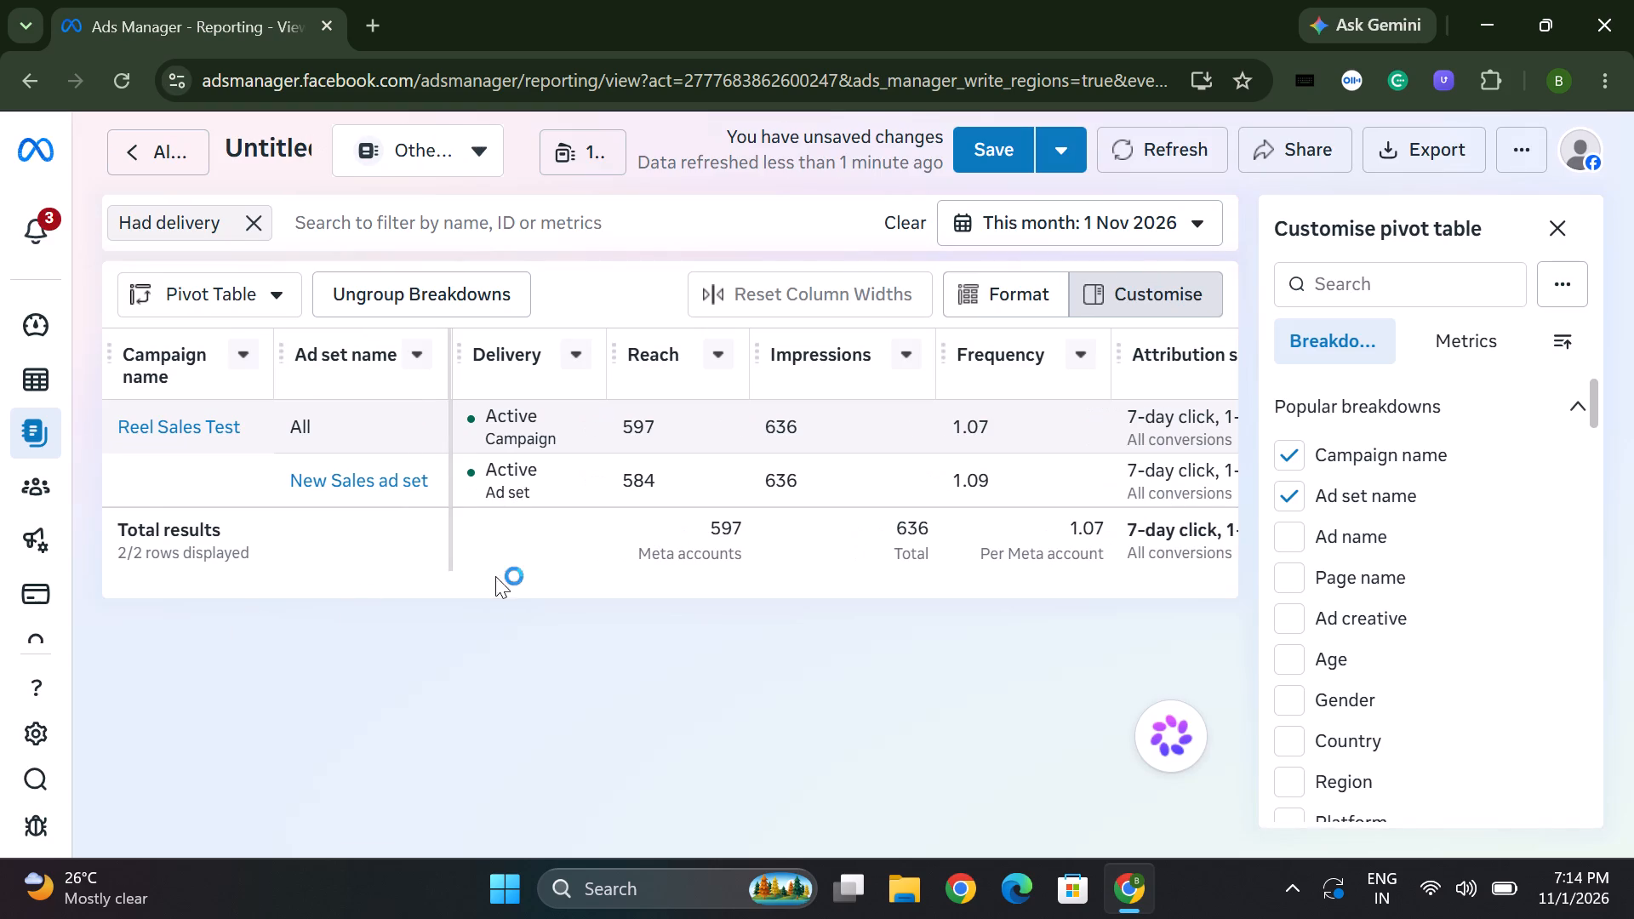
pyautogui.hscroll(-2, 690, 522)
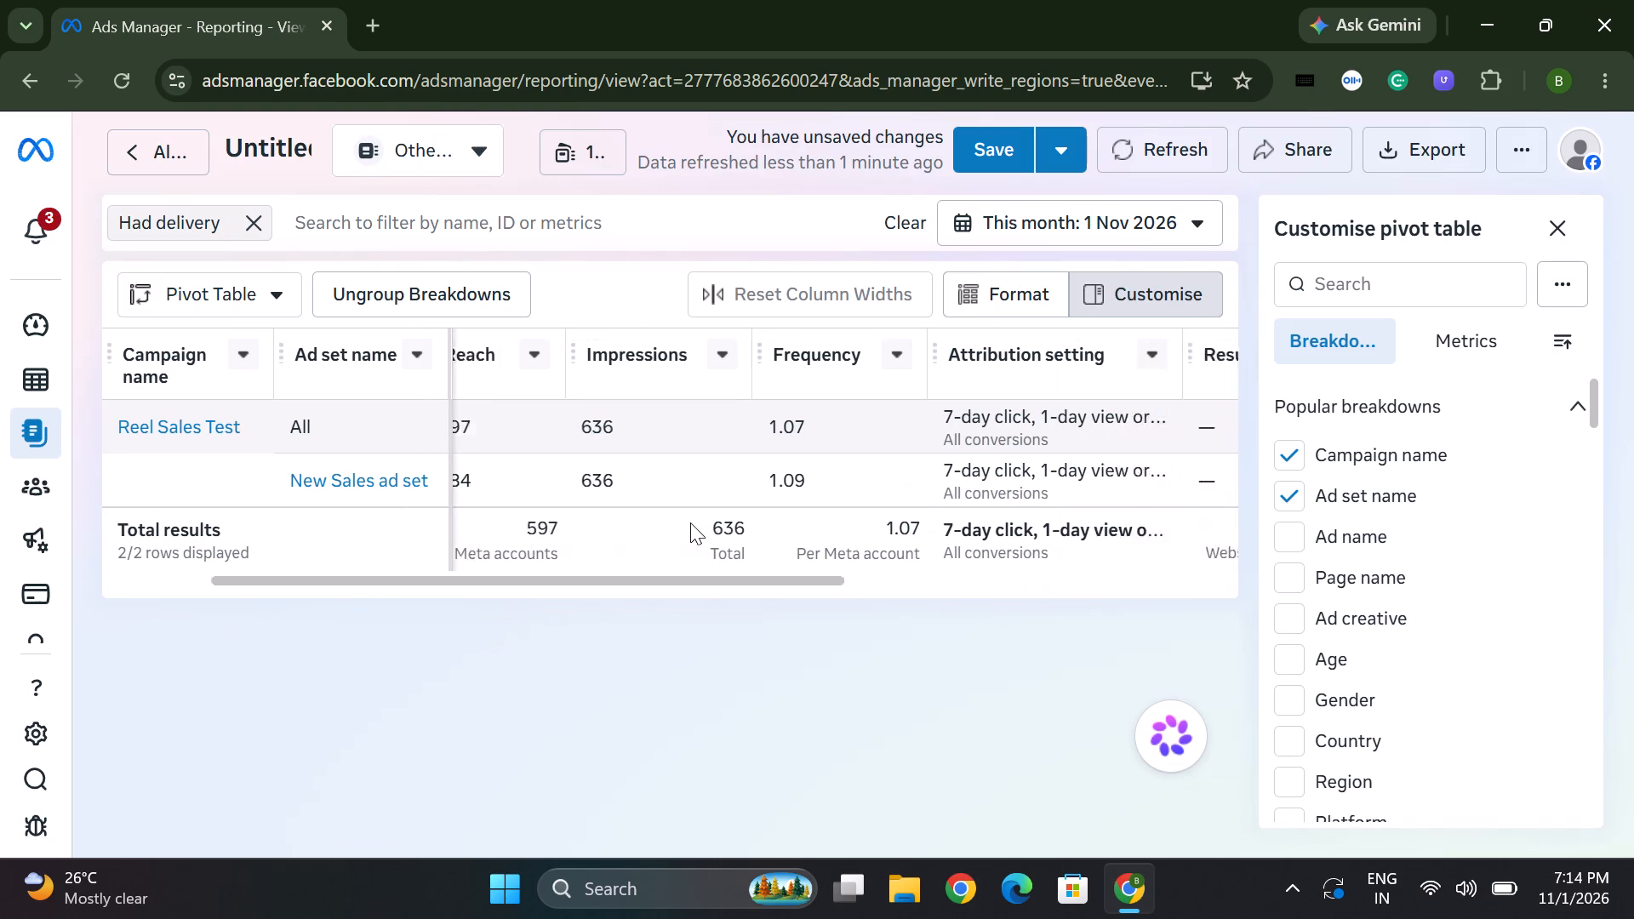
pyautogui.hscroll(-2, 690, 522)
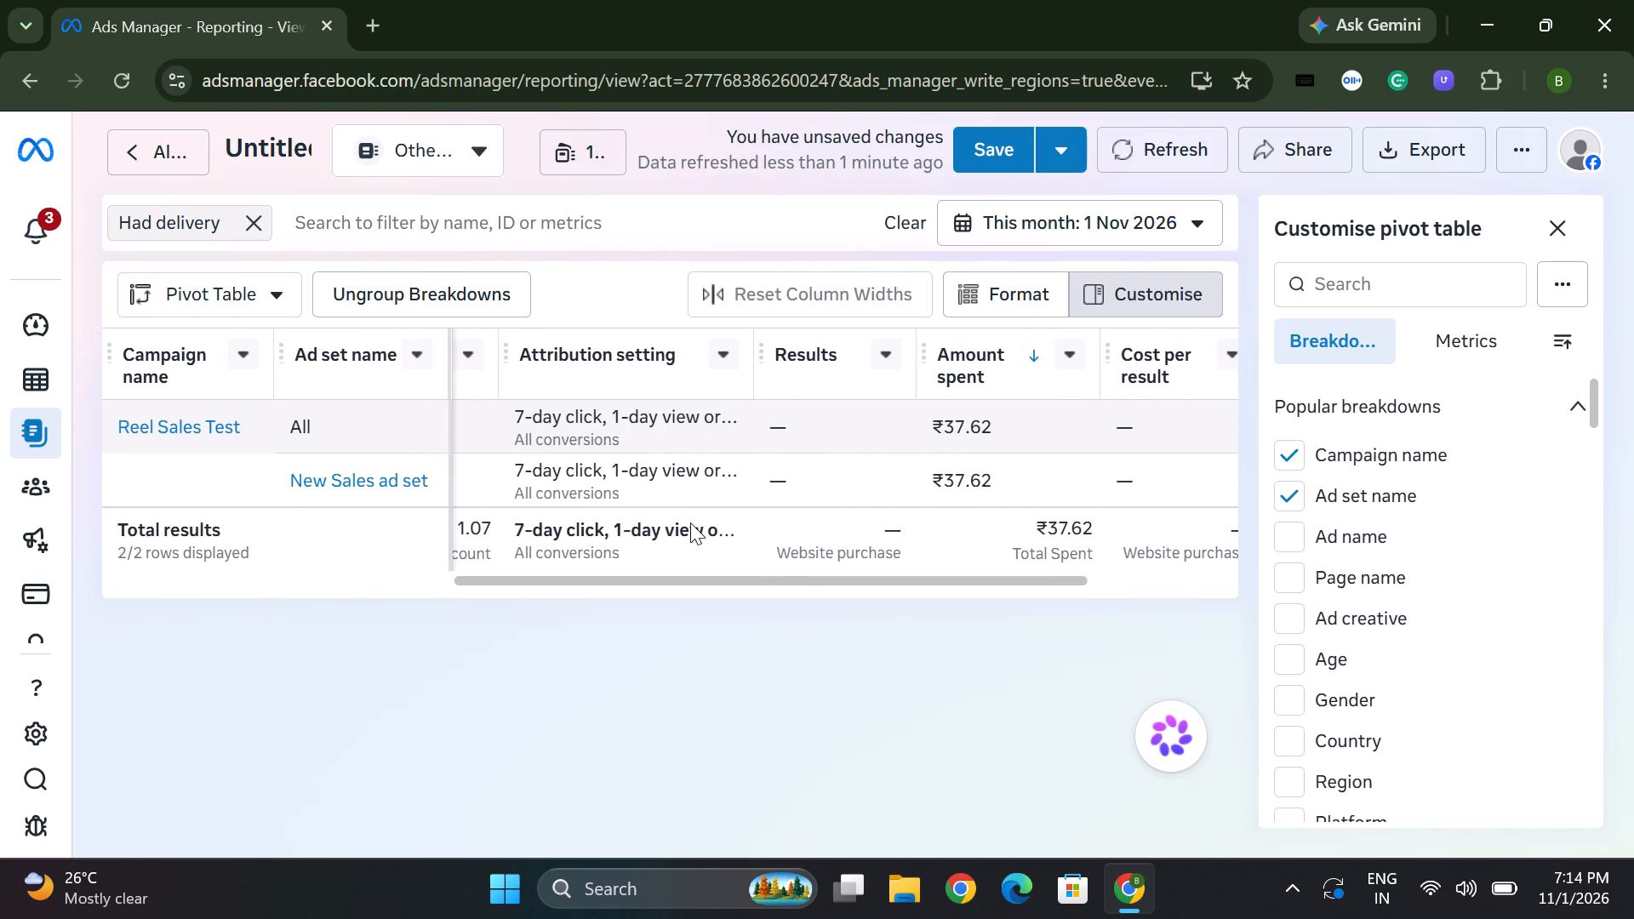
pyautogui.hscroll(-1, 690, 522)
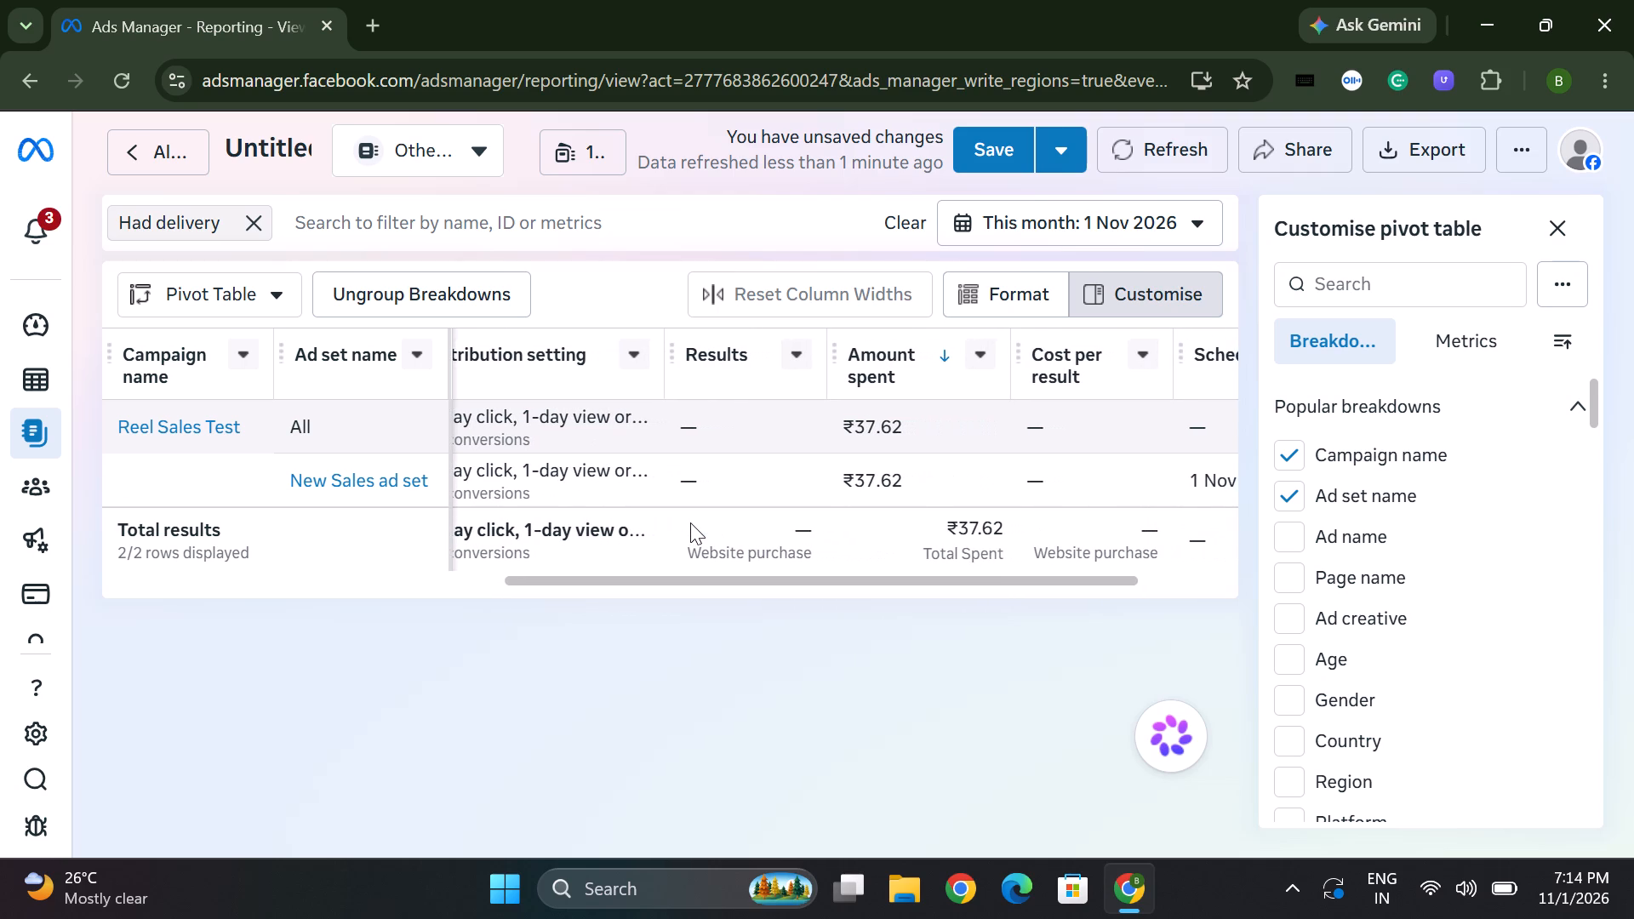
pyautogui.hscroll(-2, 690, 522)
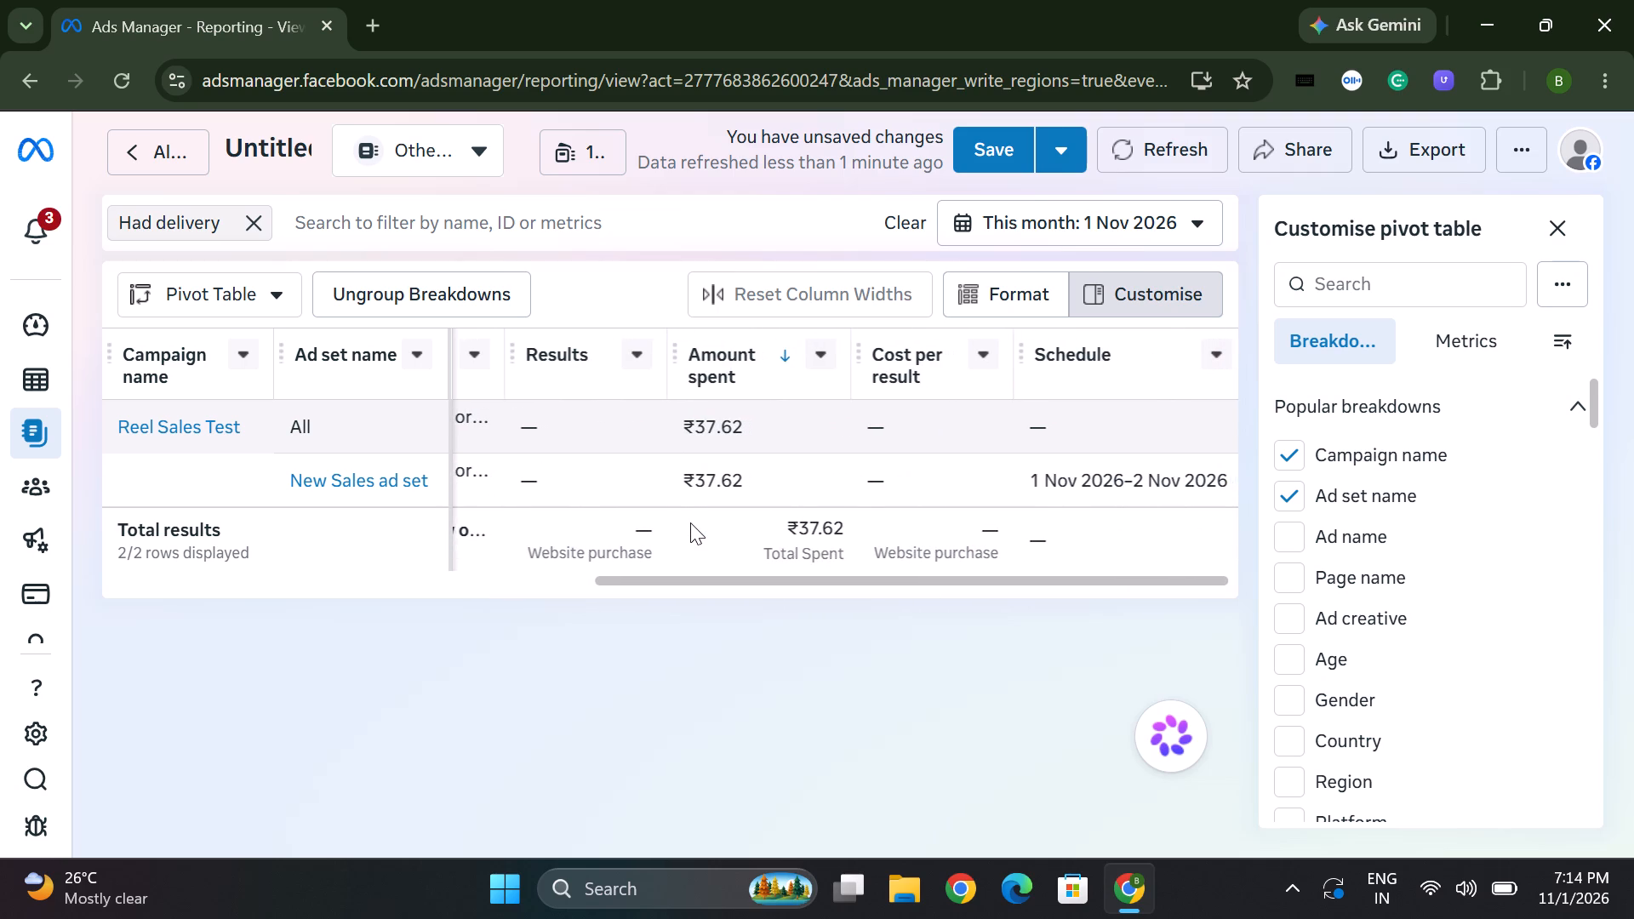
pyautogui.hscroll(-1, 690, 522)
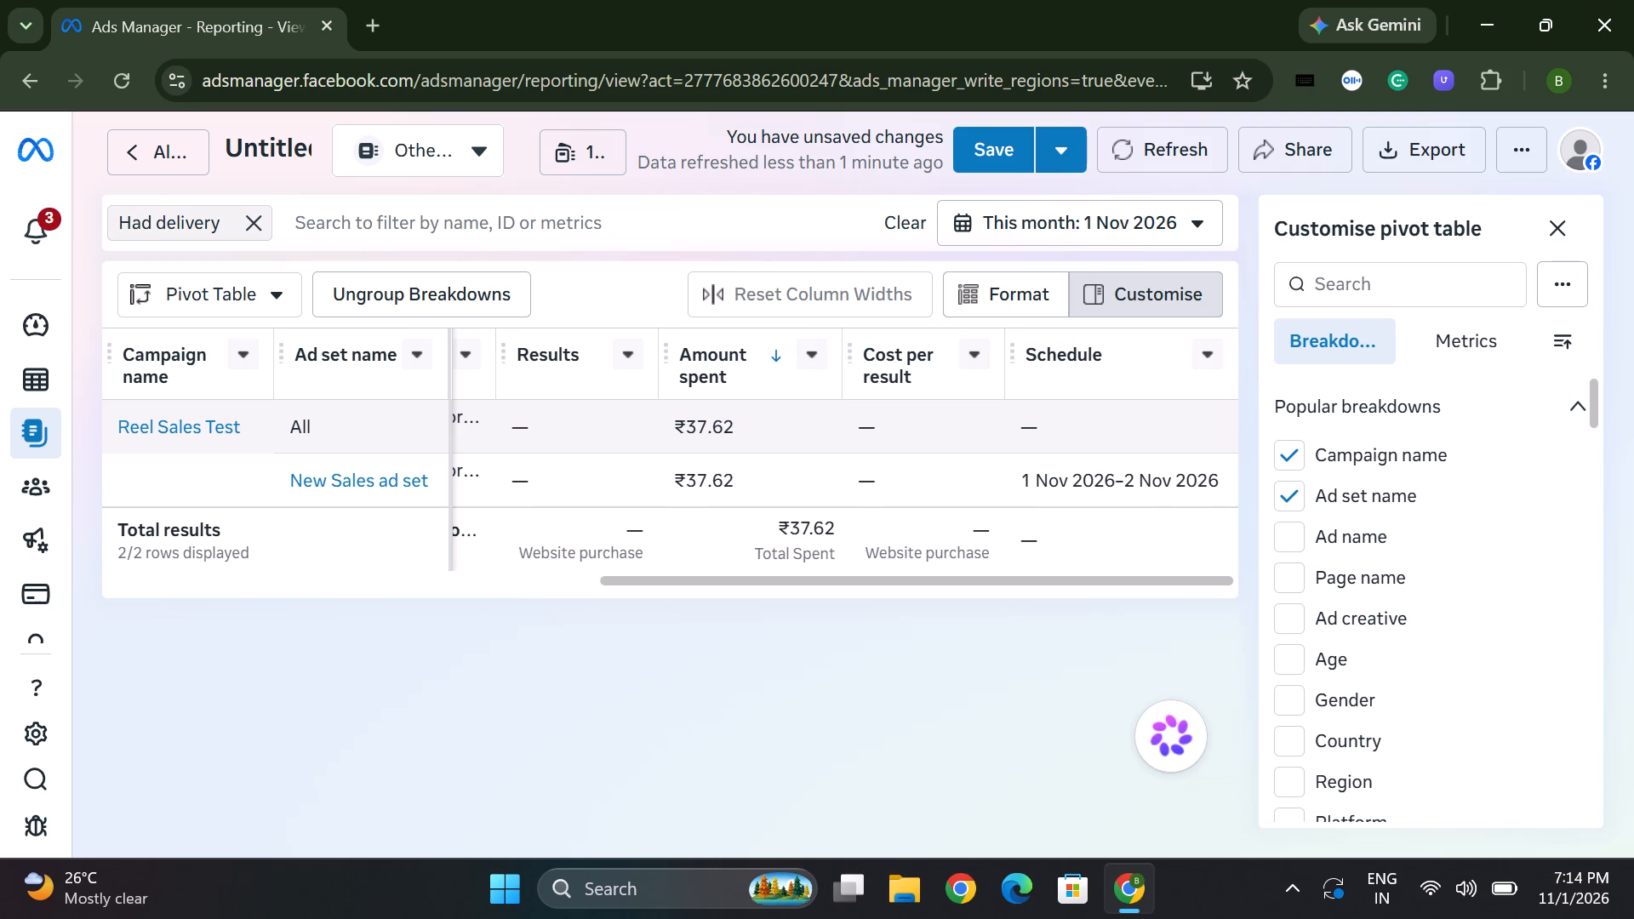
pyautogui.hscroll(4, 706, 496)
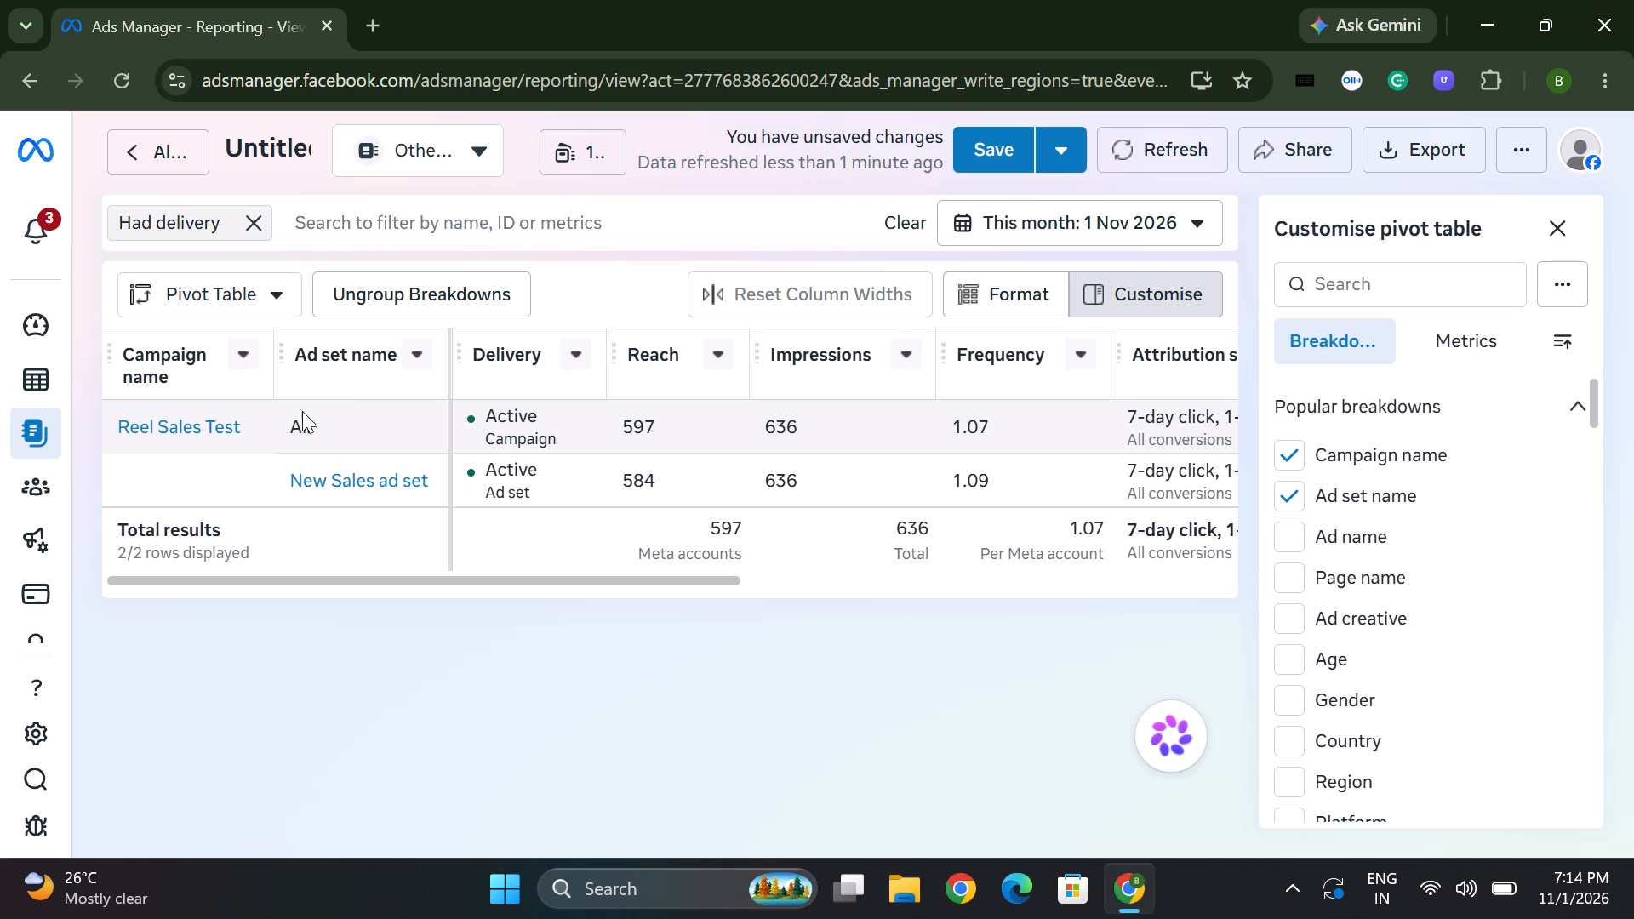
# Open the New Sales ad set from the report and display its performance charts.
pyautogui.click(356, 477)
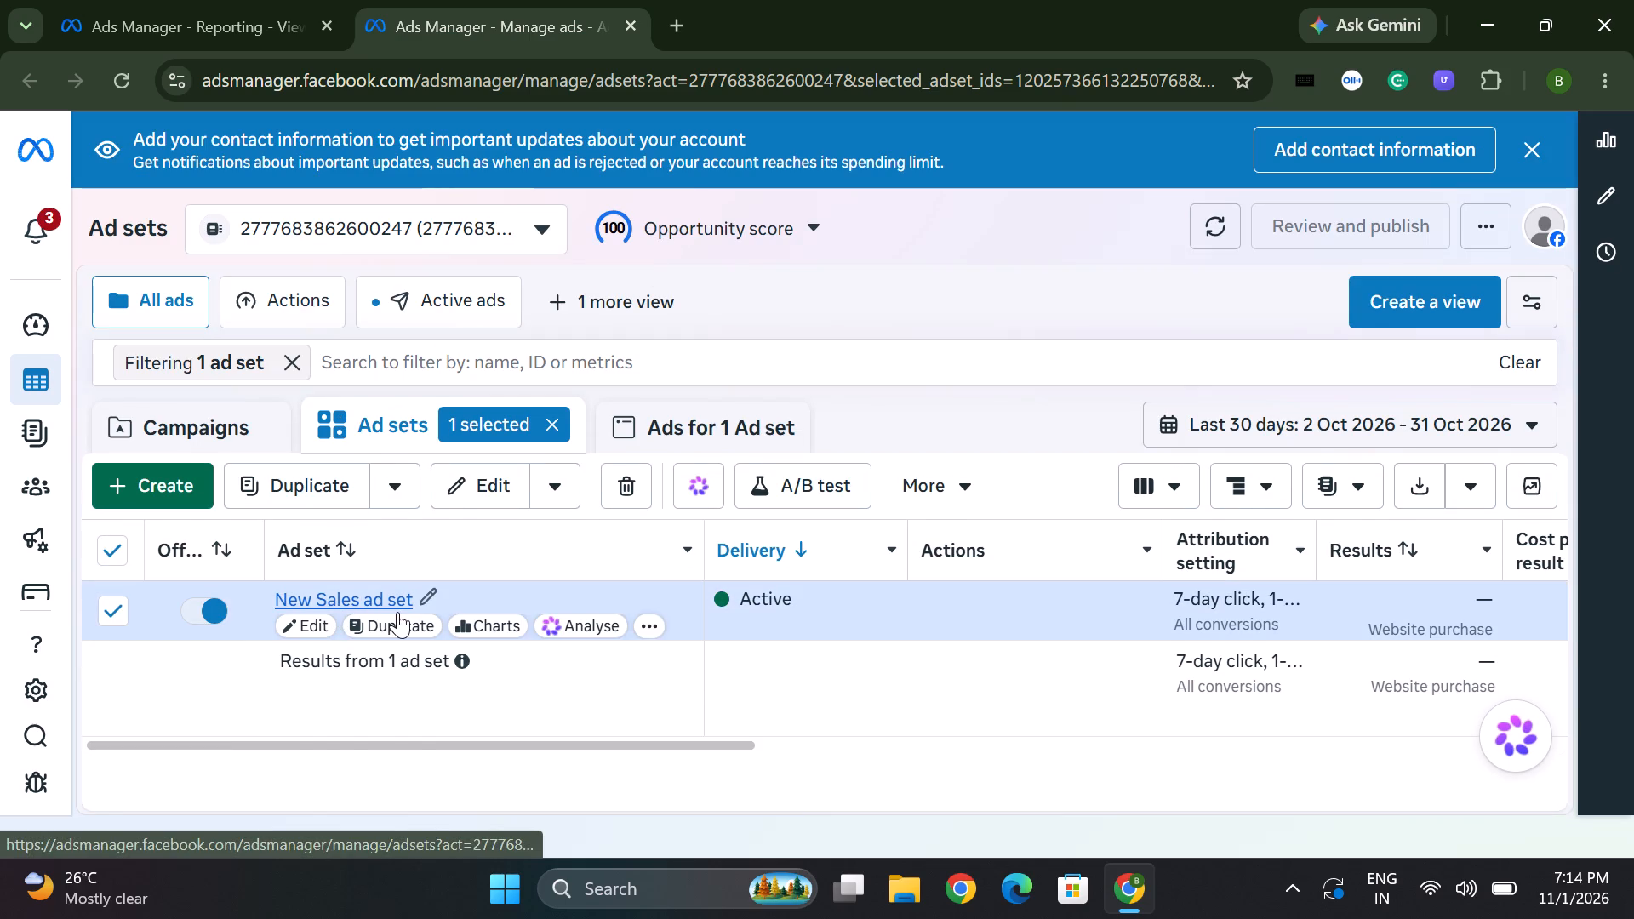
pyautogui.click(488, 621)
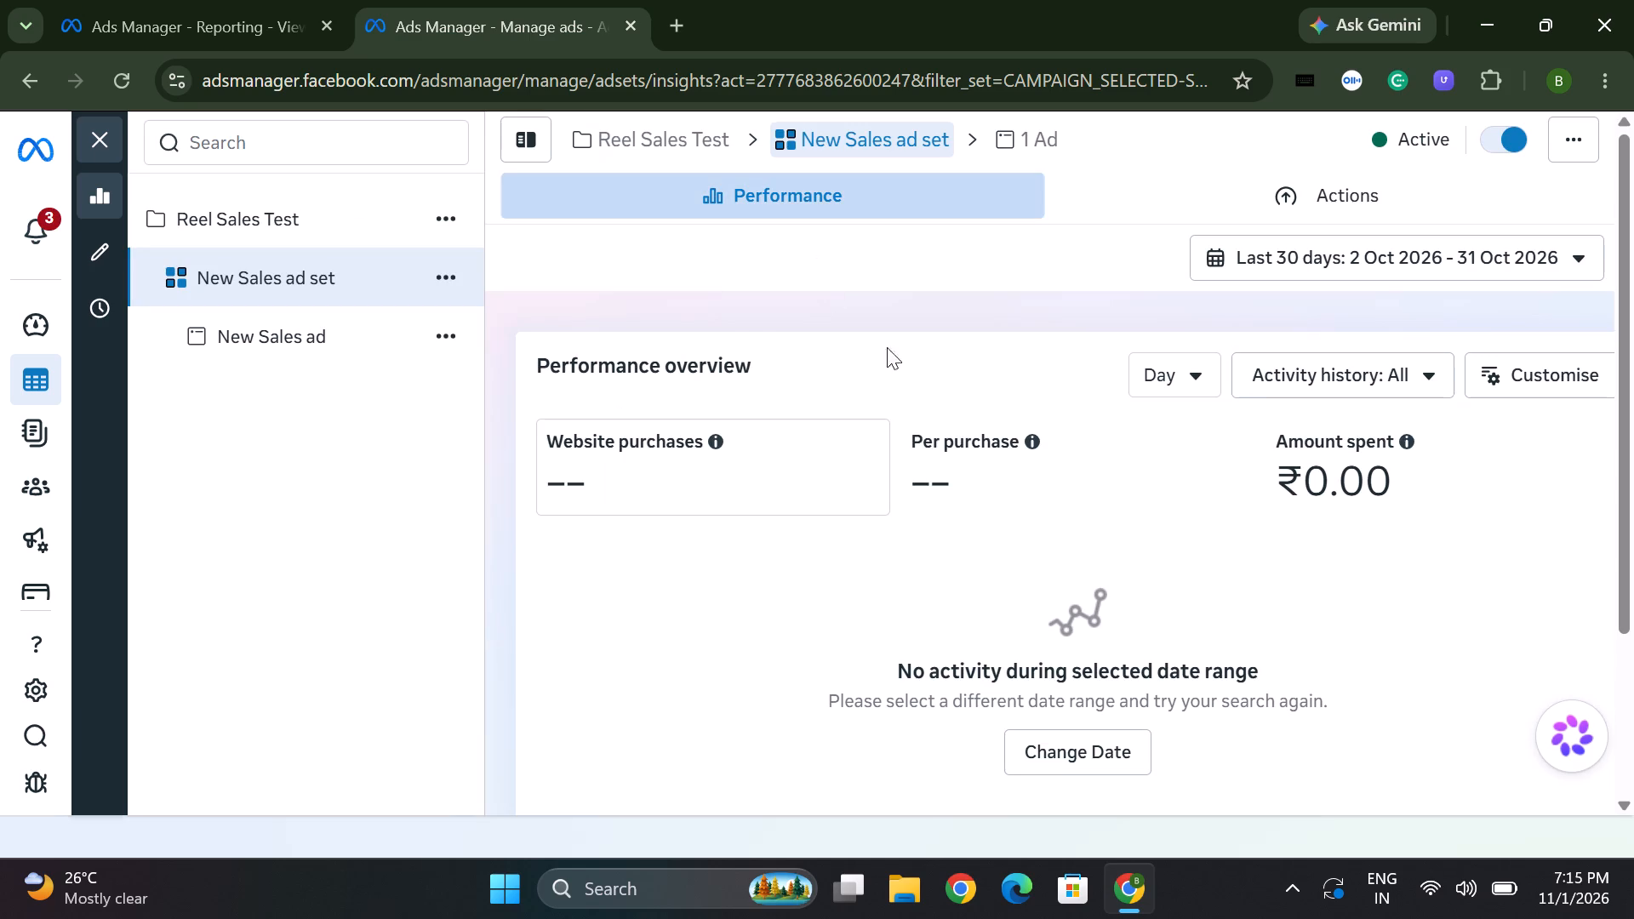
# Examine the New Sales ad set's performance overview, recommended actions and additional guidance.
pyautogui.scroll(-1, 923, 401)
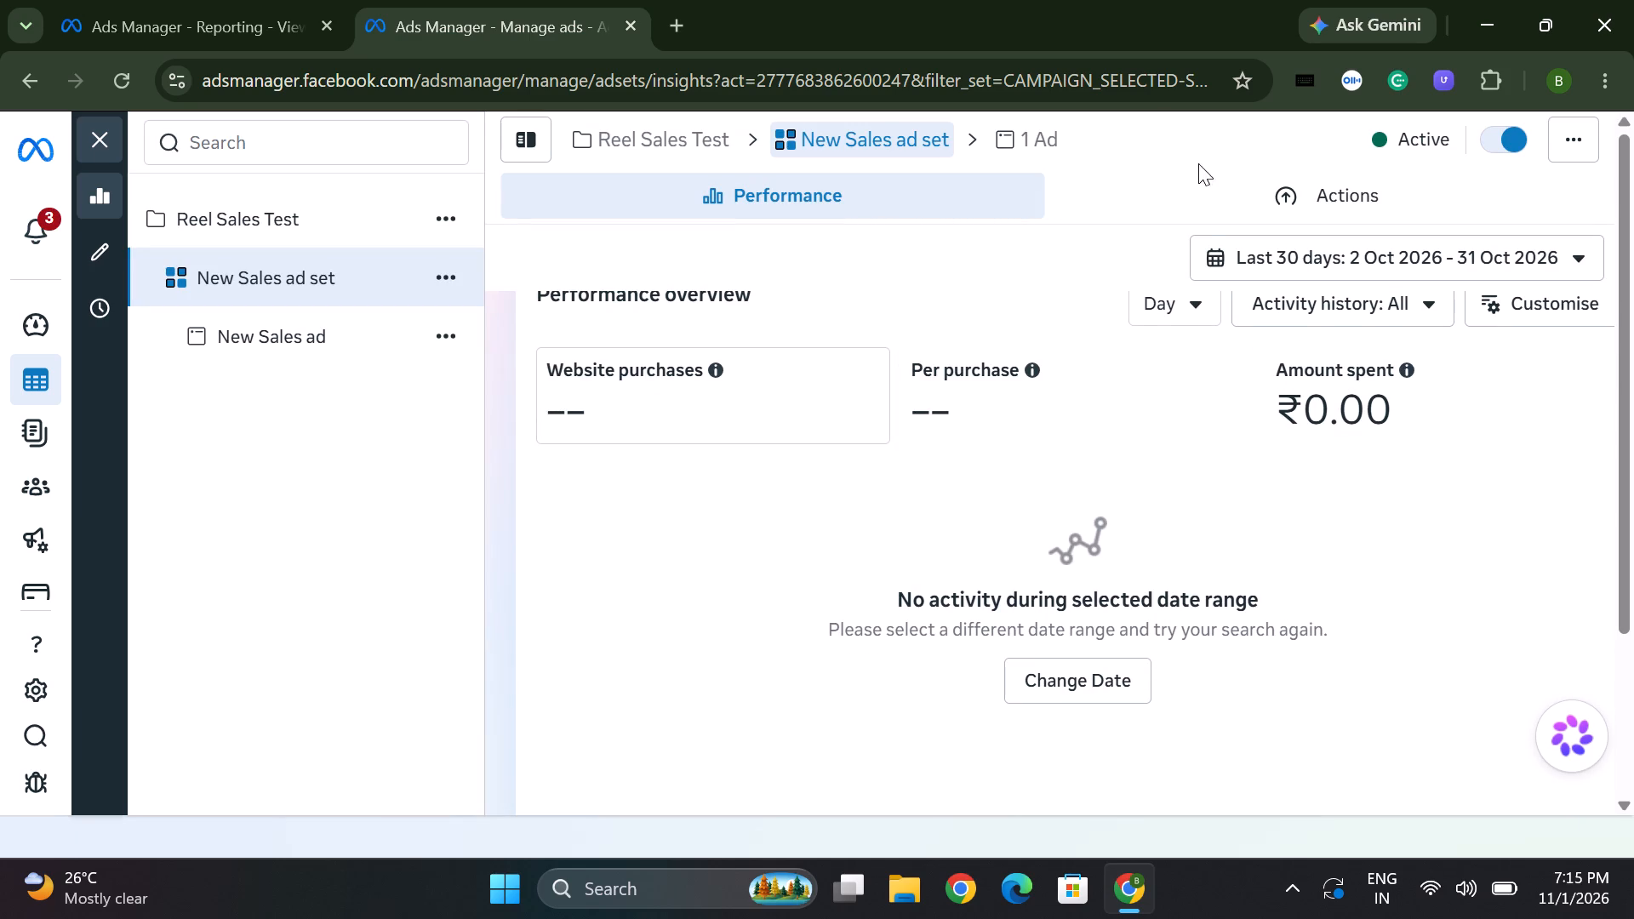
pyautogui.click(1214, 194)
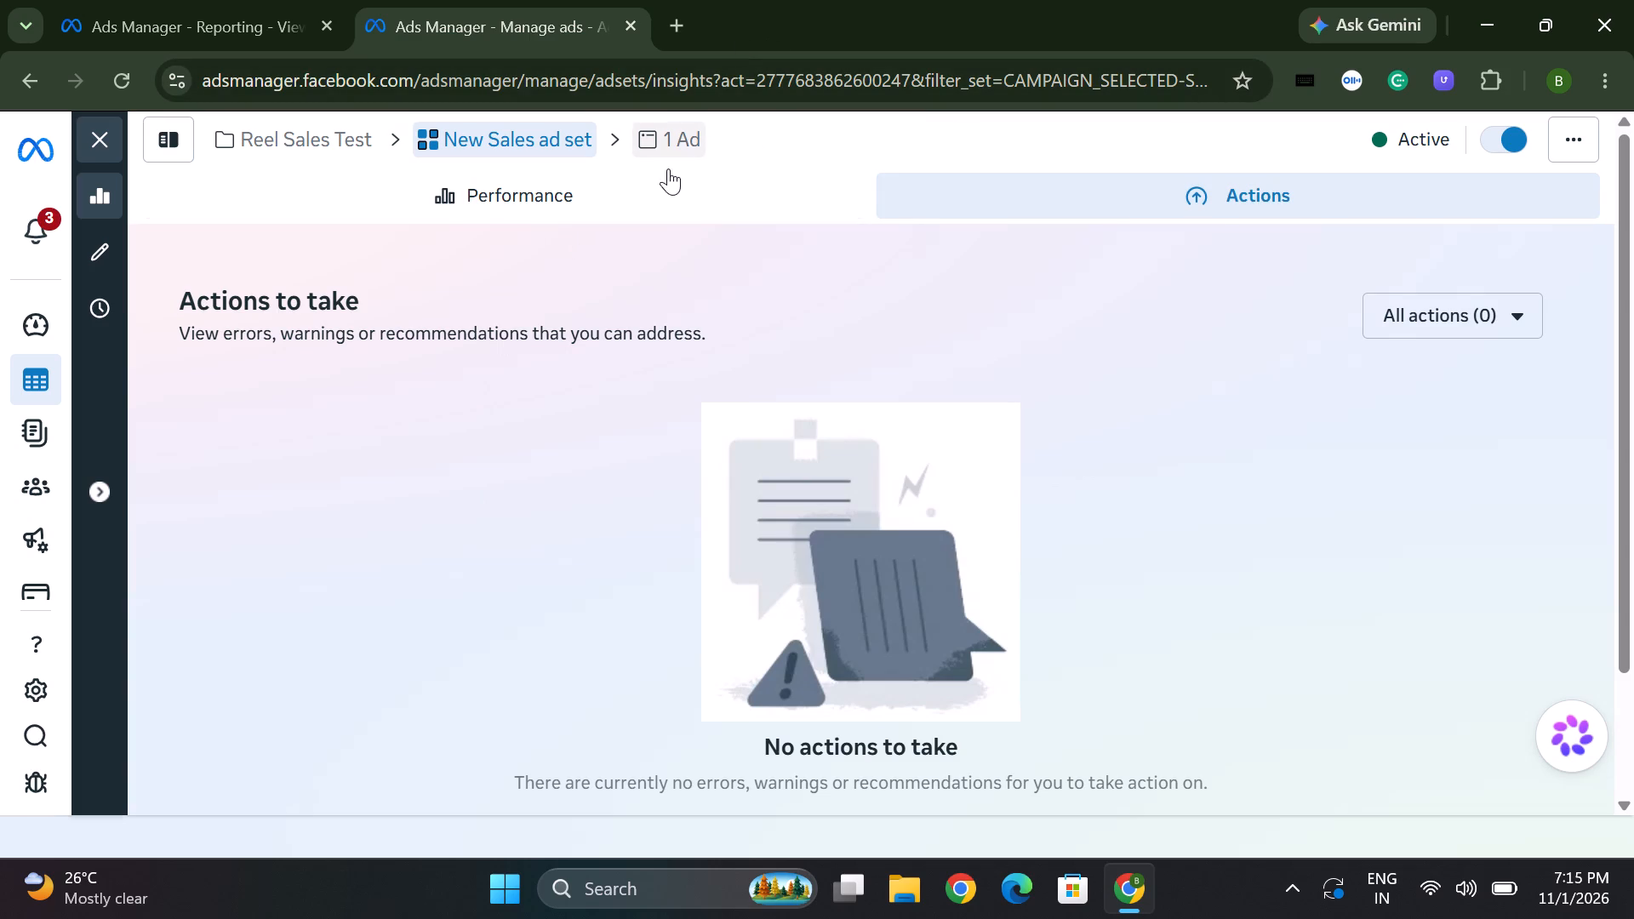
pyautogui.click(711, 214)
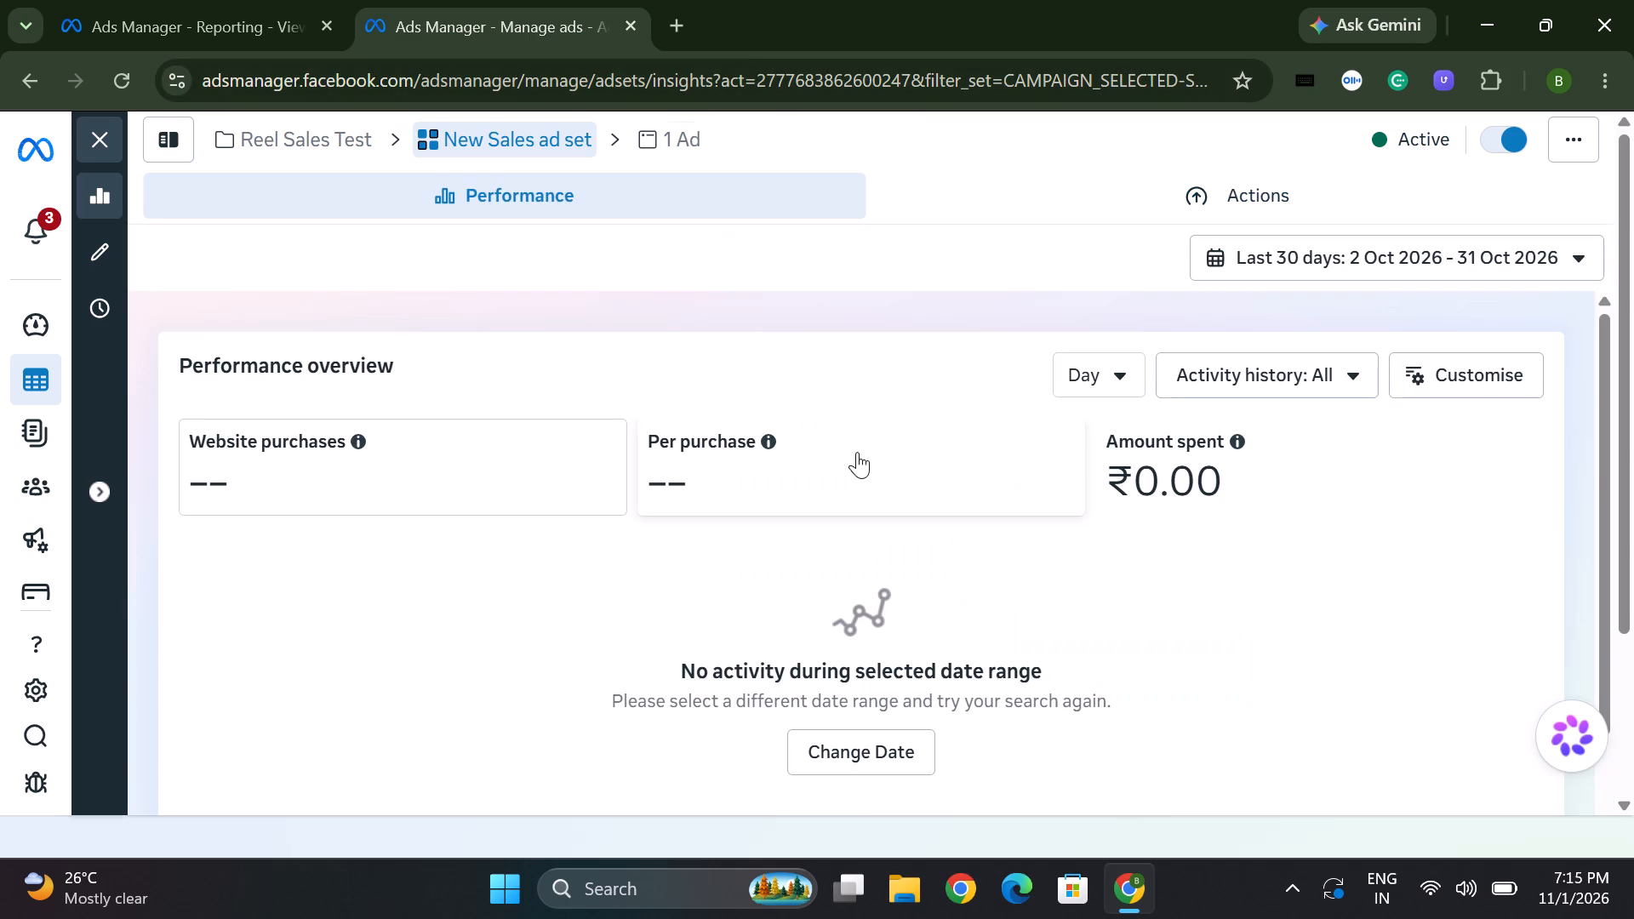
pyautogui.scroll(-10, 857, 452)
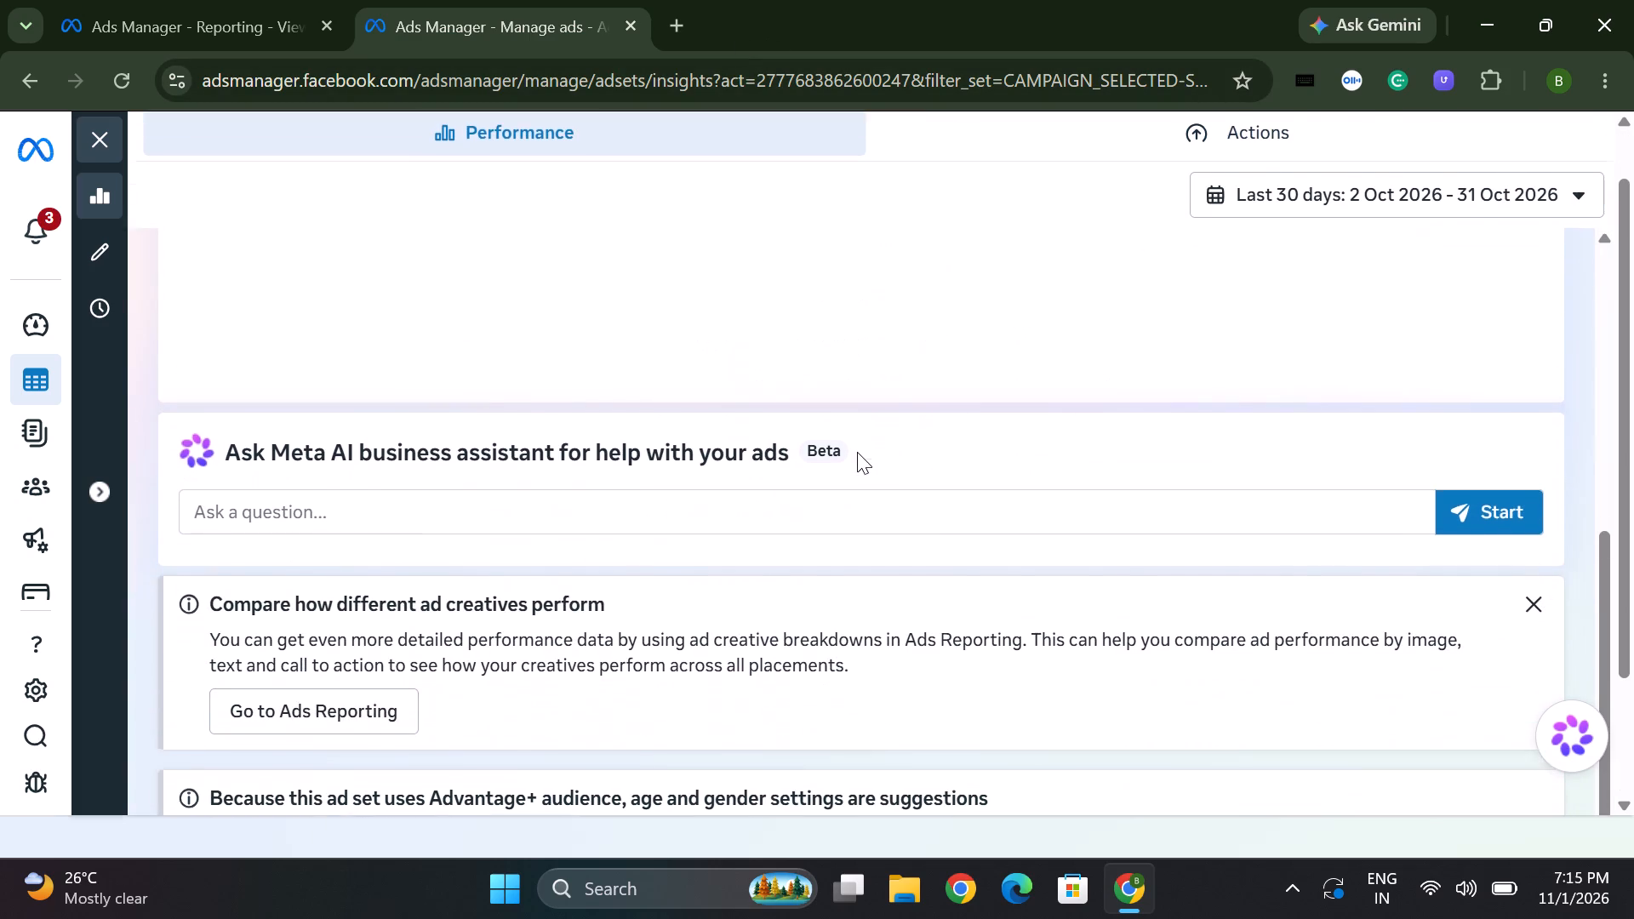
pyautogui.scroll(-7, 857, 452)
pyautogui.scroll(7, 857, 452)
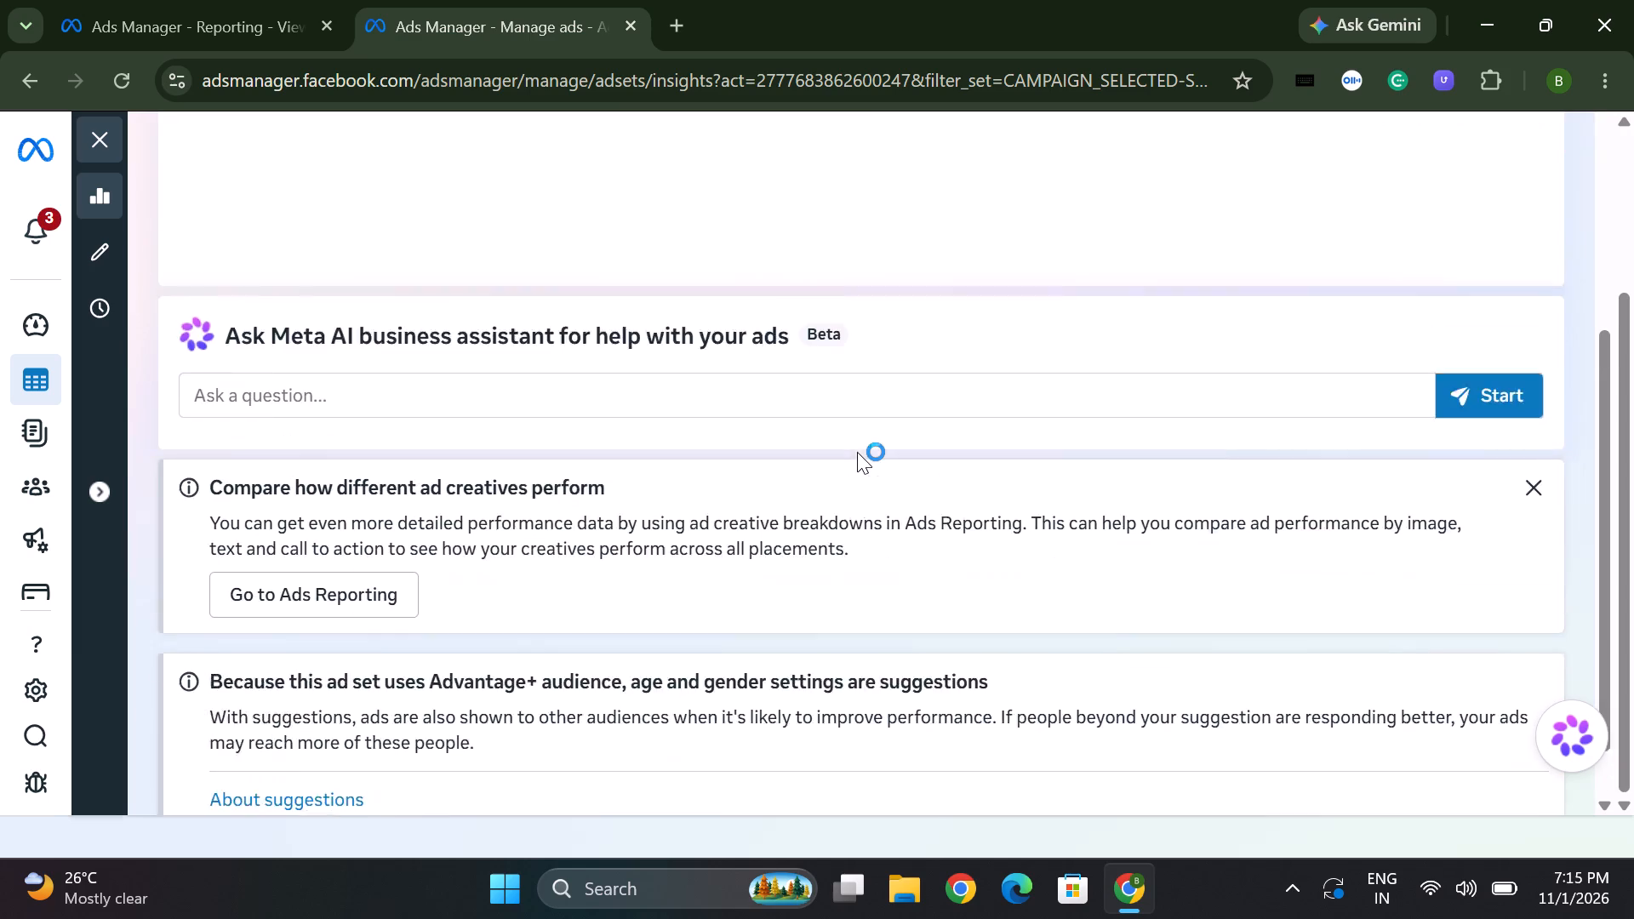
pyautogui.scroll(9, 857, 452)
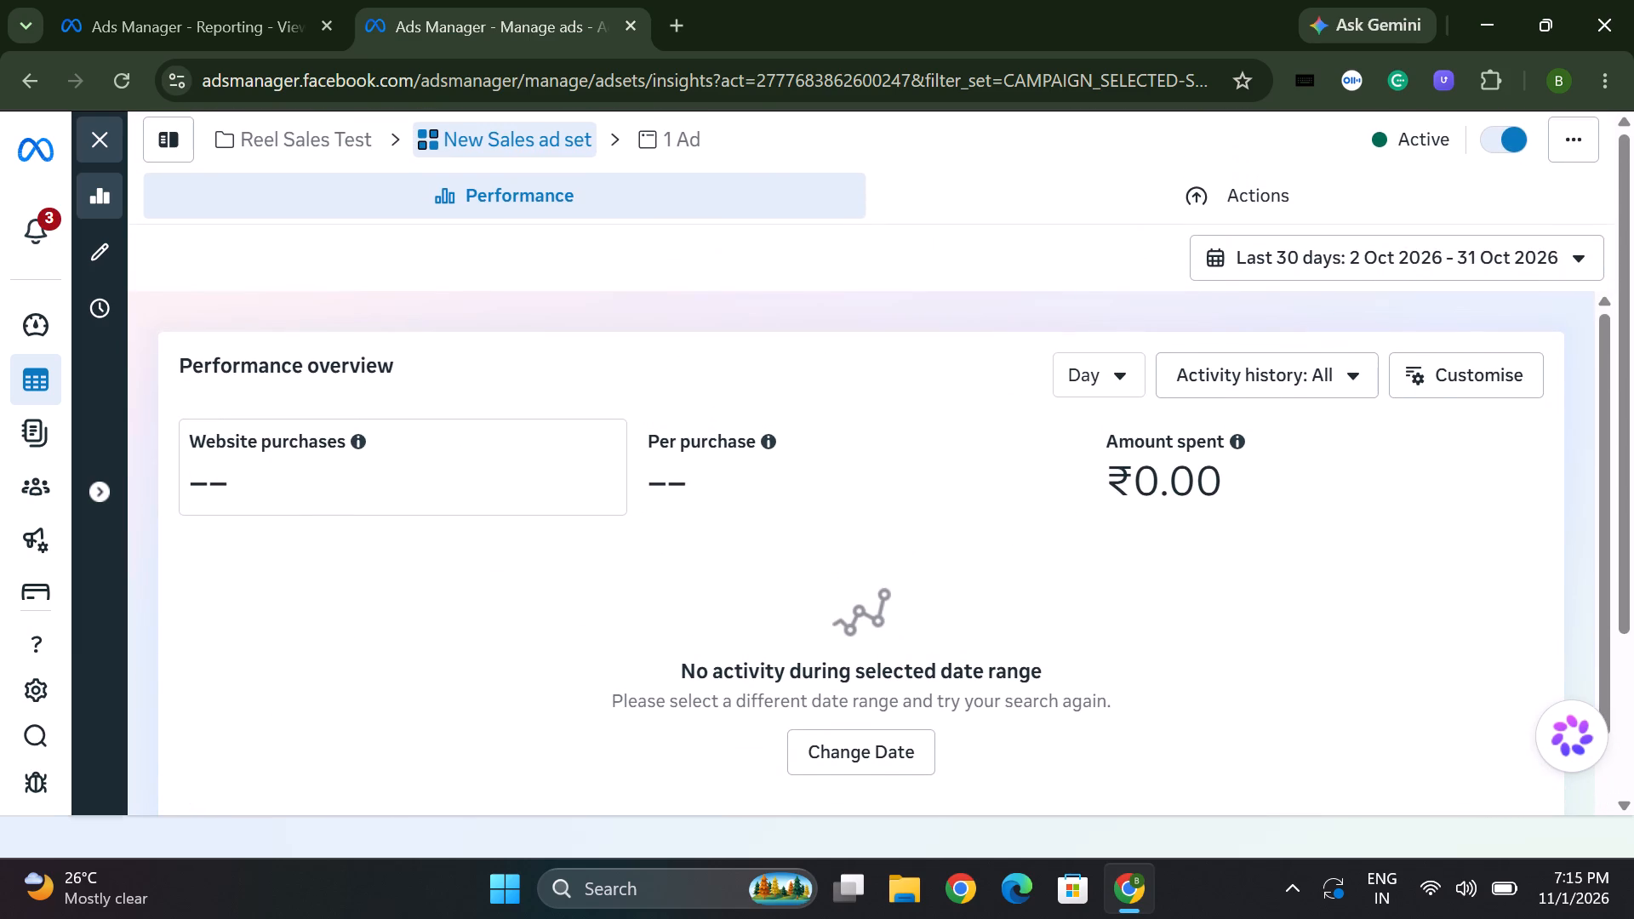
pyautogui.scroll(1, 857, 452)
# Switch to the Reel Sales Test campaign's performance view and open its date range options.
pyautogui.click(293, 142)
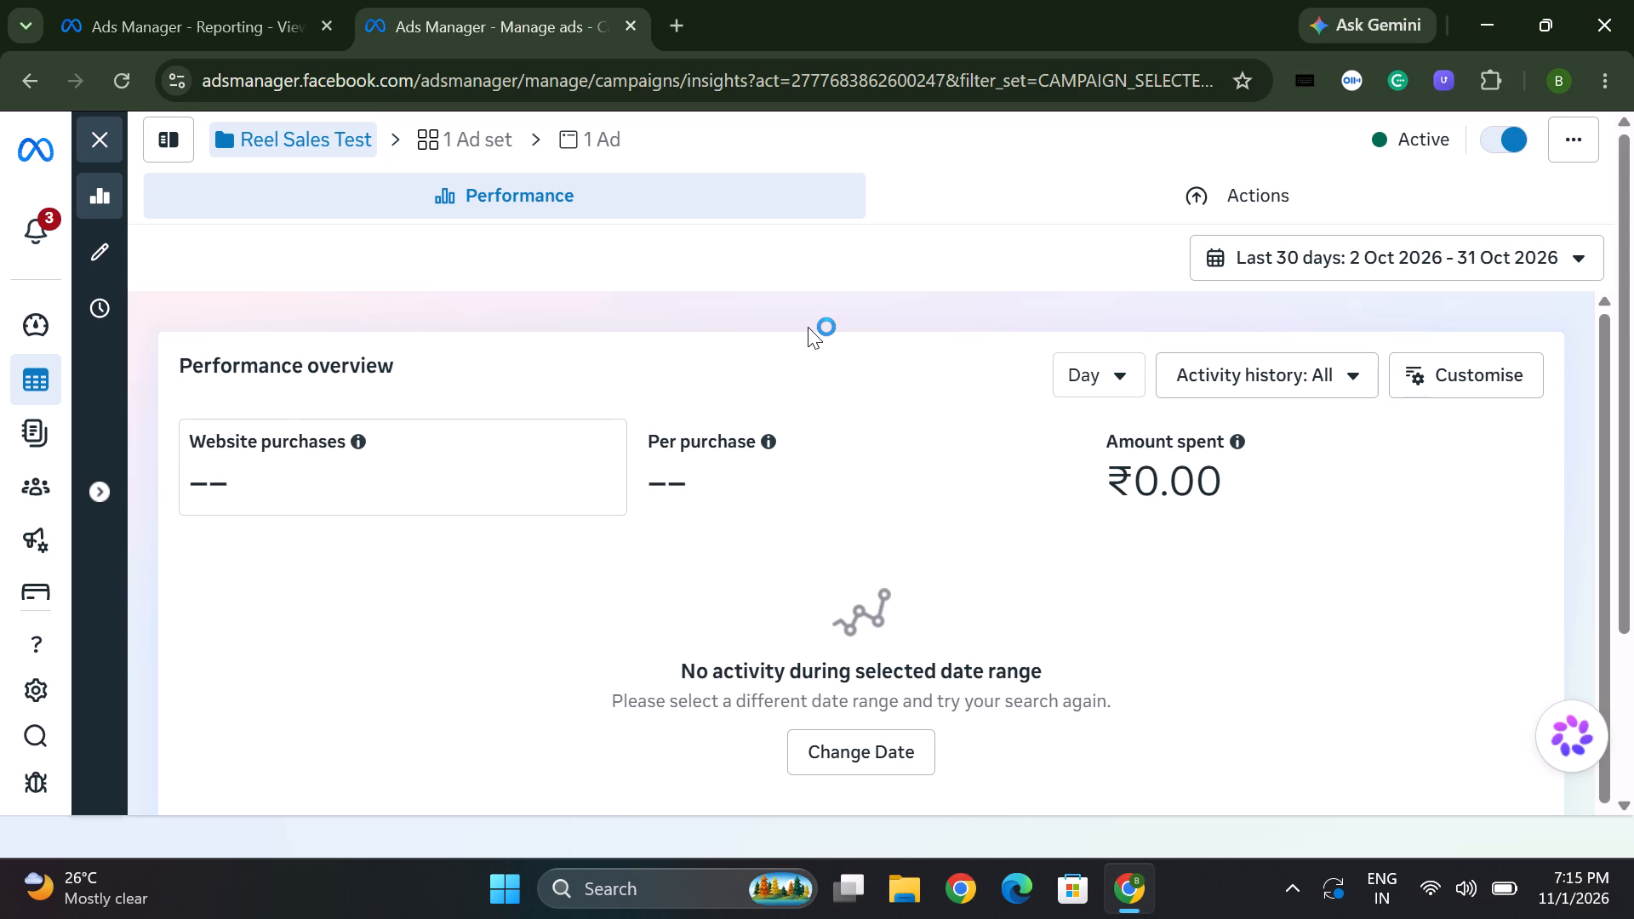
pyautogui.click(1563, 250)
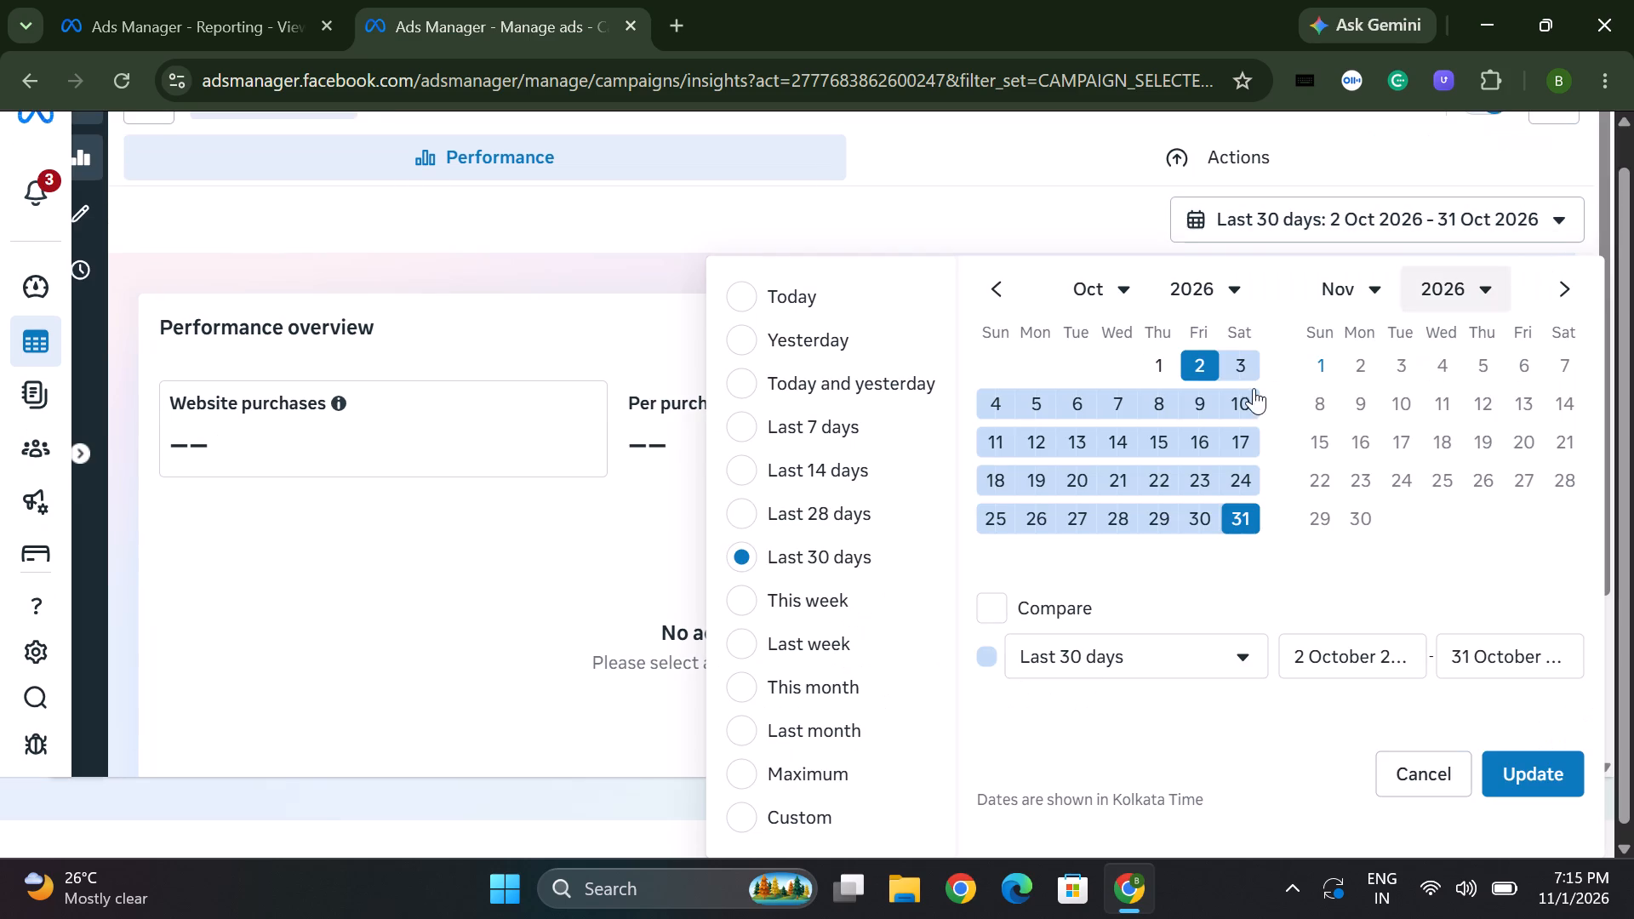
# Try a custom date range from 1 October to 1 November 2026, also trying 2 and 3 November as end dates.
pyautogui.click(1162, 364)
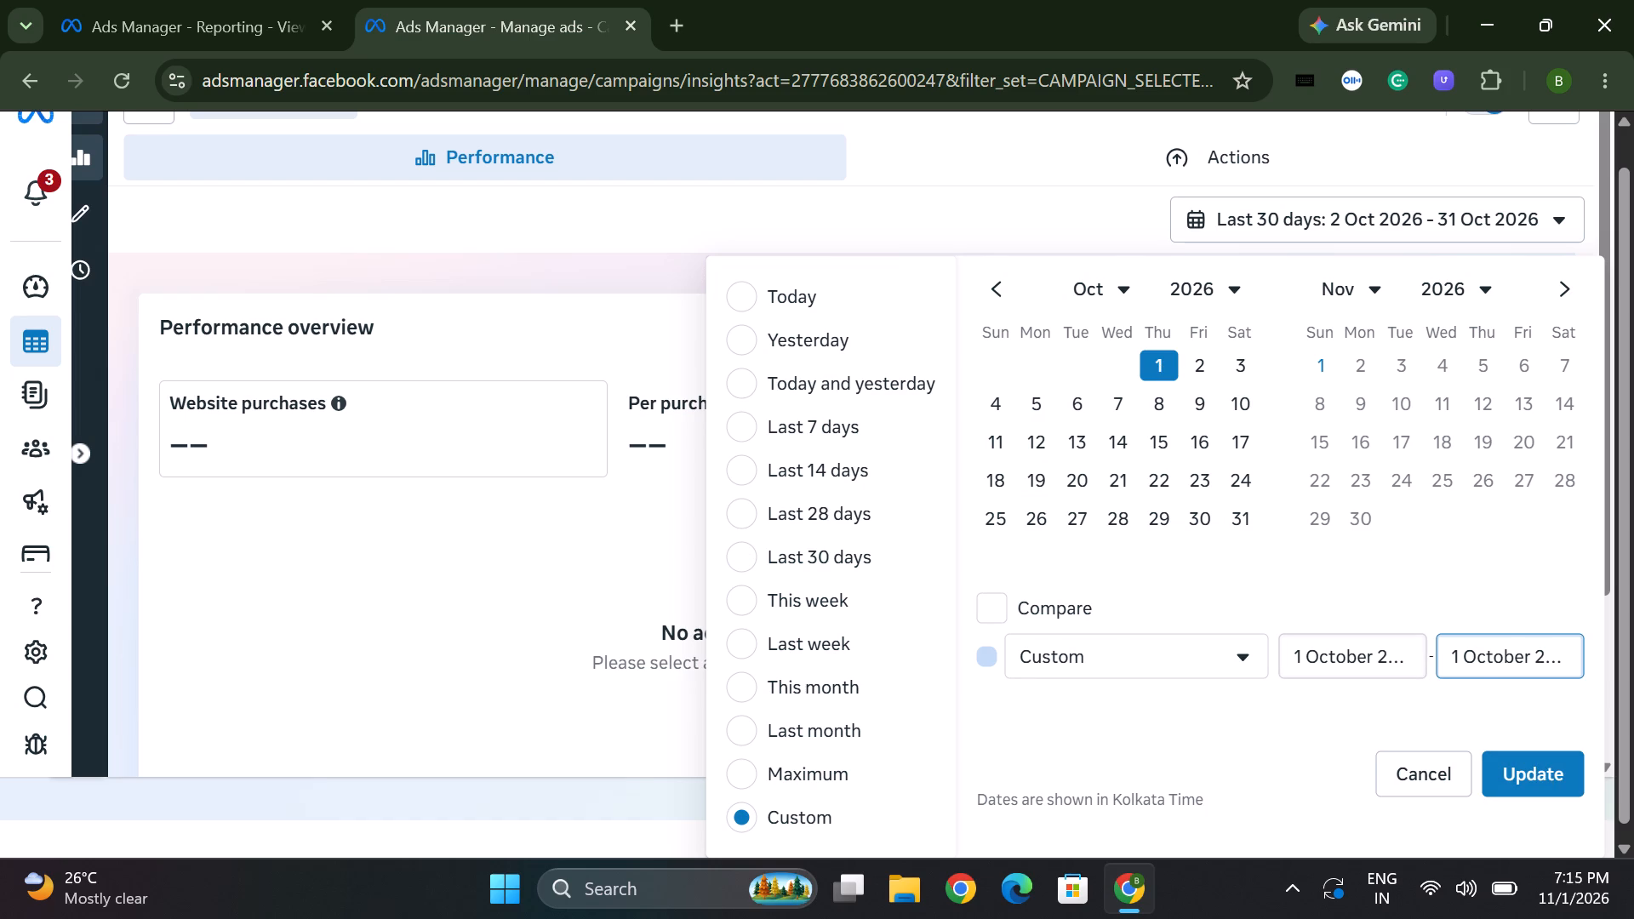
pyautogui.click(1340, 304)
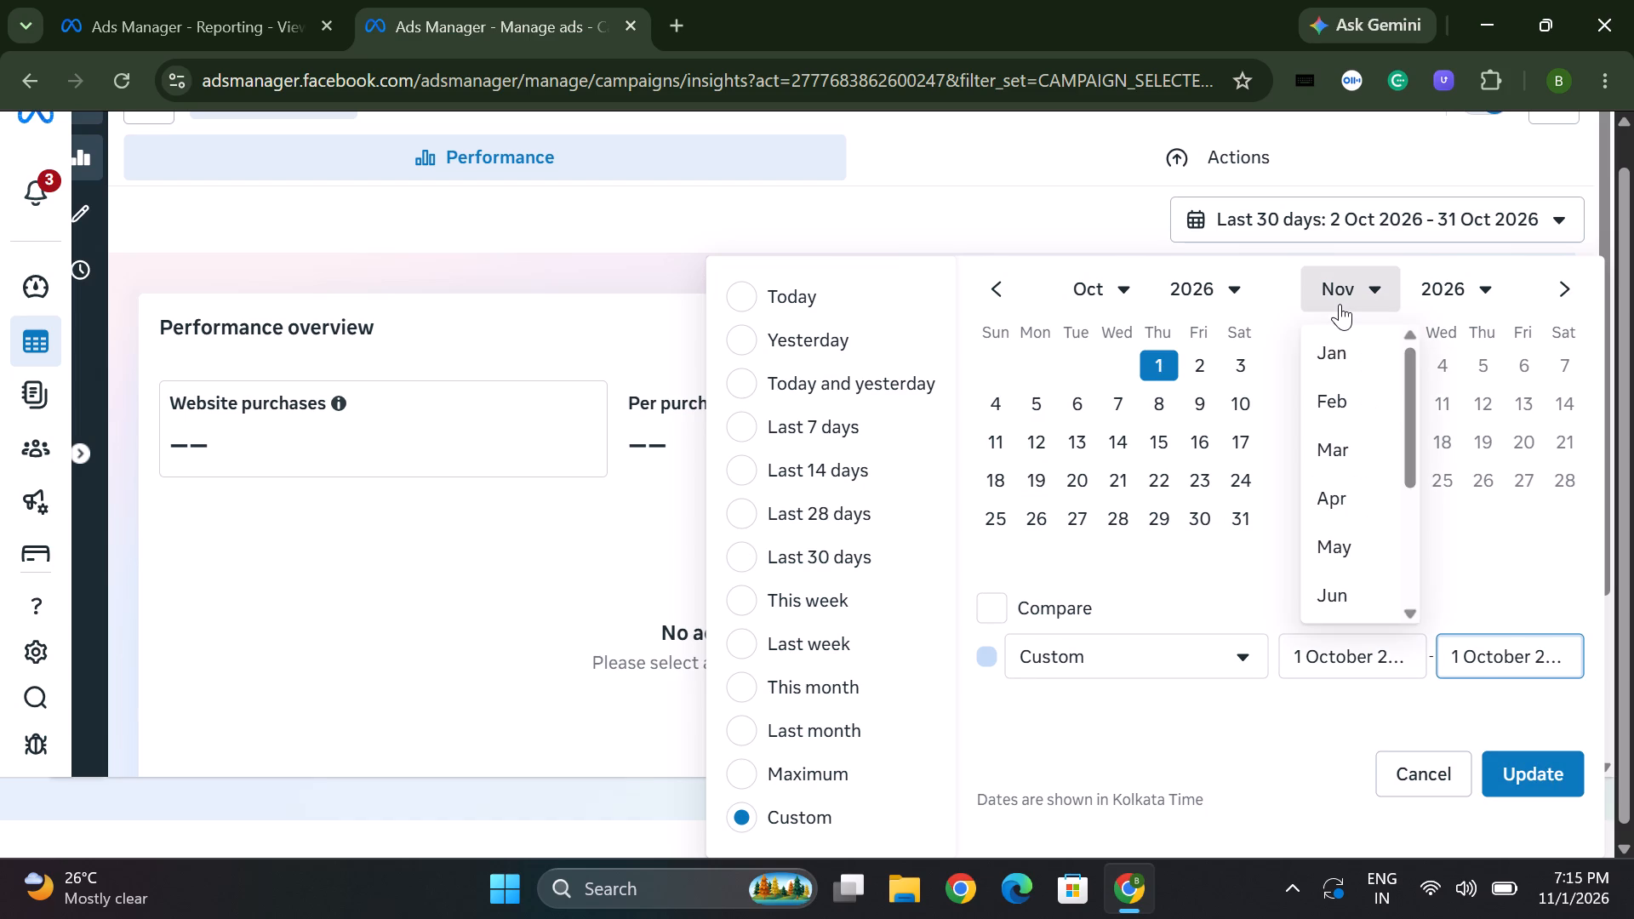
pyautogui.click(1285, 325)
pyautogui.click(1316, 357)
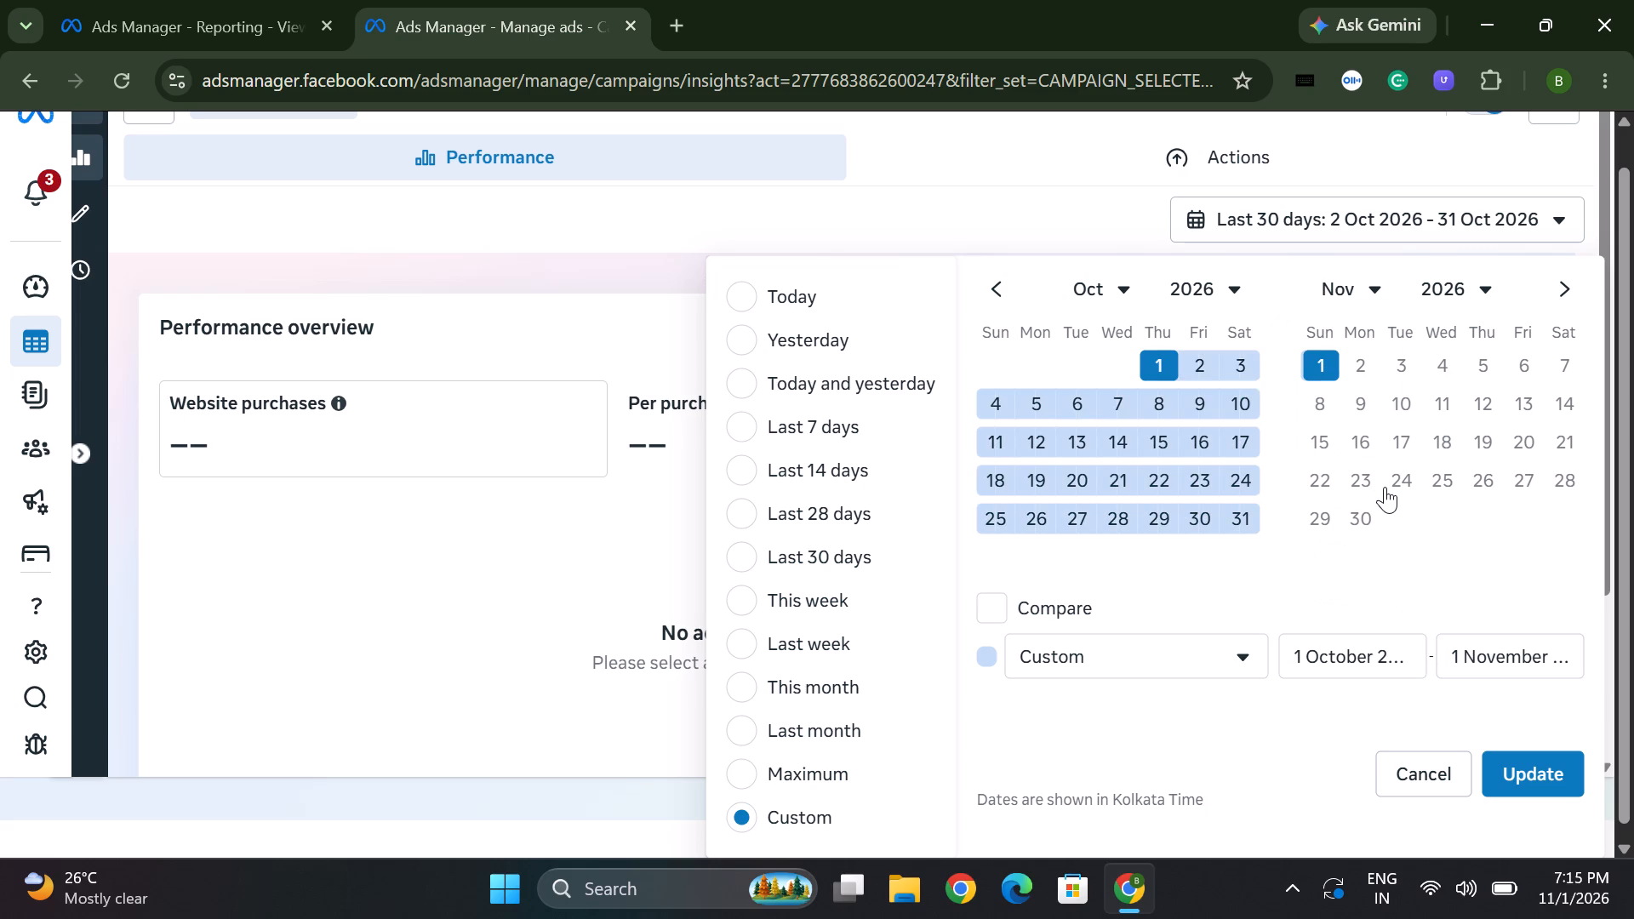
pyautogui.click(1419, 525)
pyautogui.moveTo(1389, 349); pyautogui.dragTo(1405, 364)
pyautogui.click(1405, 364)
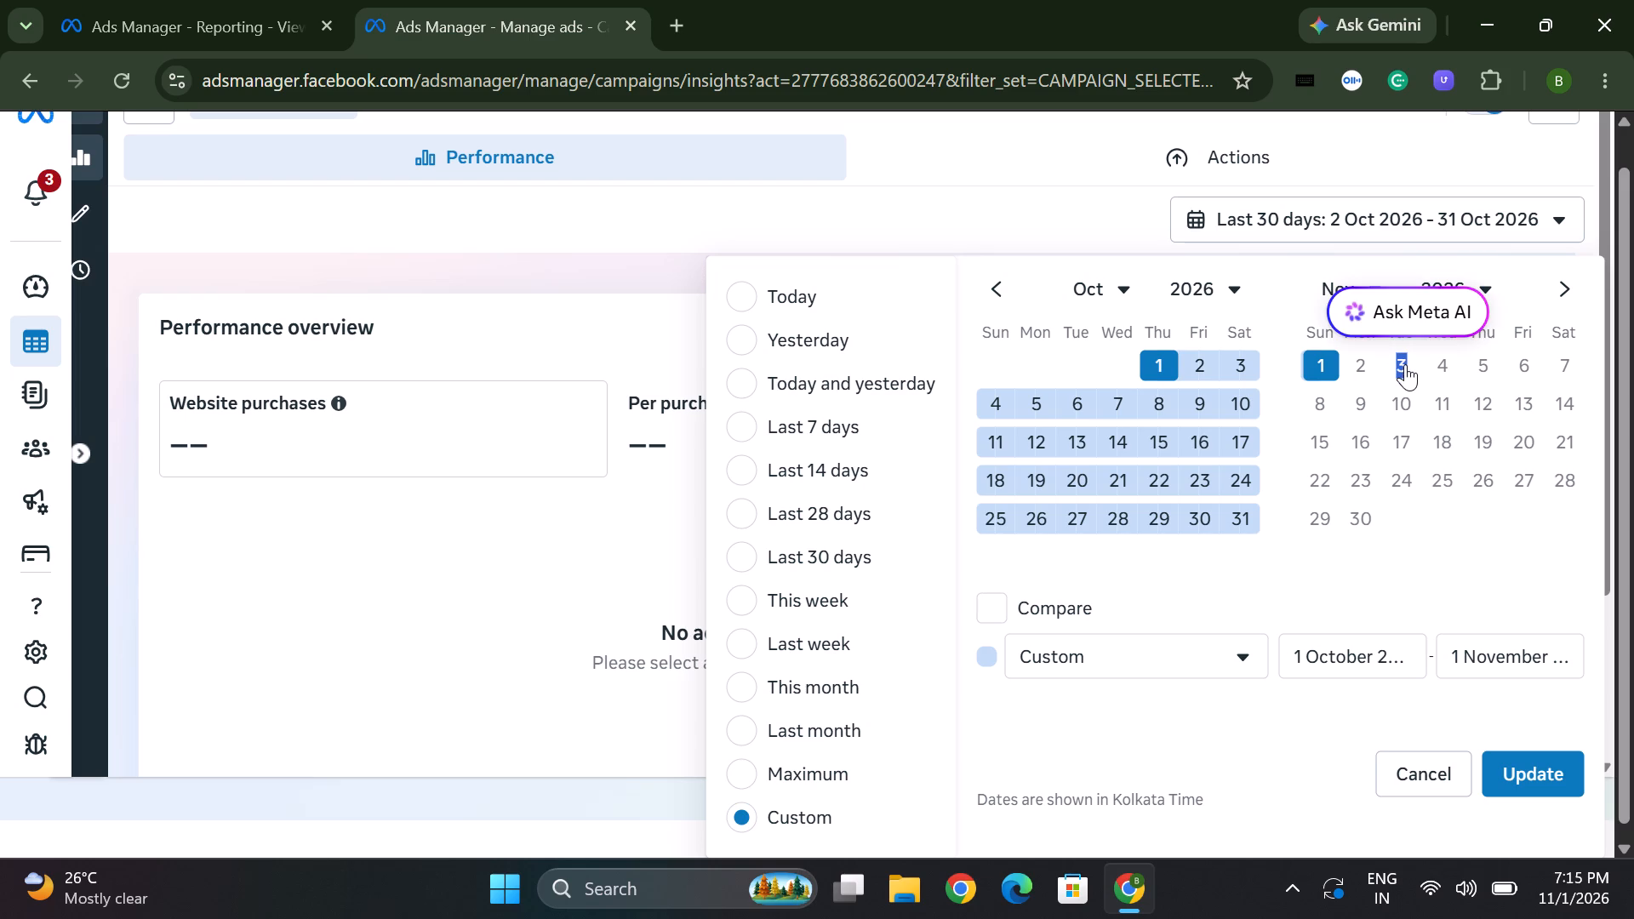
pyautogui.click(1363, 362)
# Set the campaign's custom date range to 31 October – 1 November 2026 and apply it.
pyautogui.click(1245, 522)
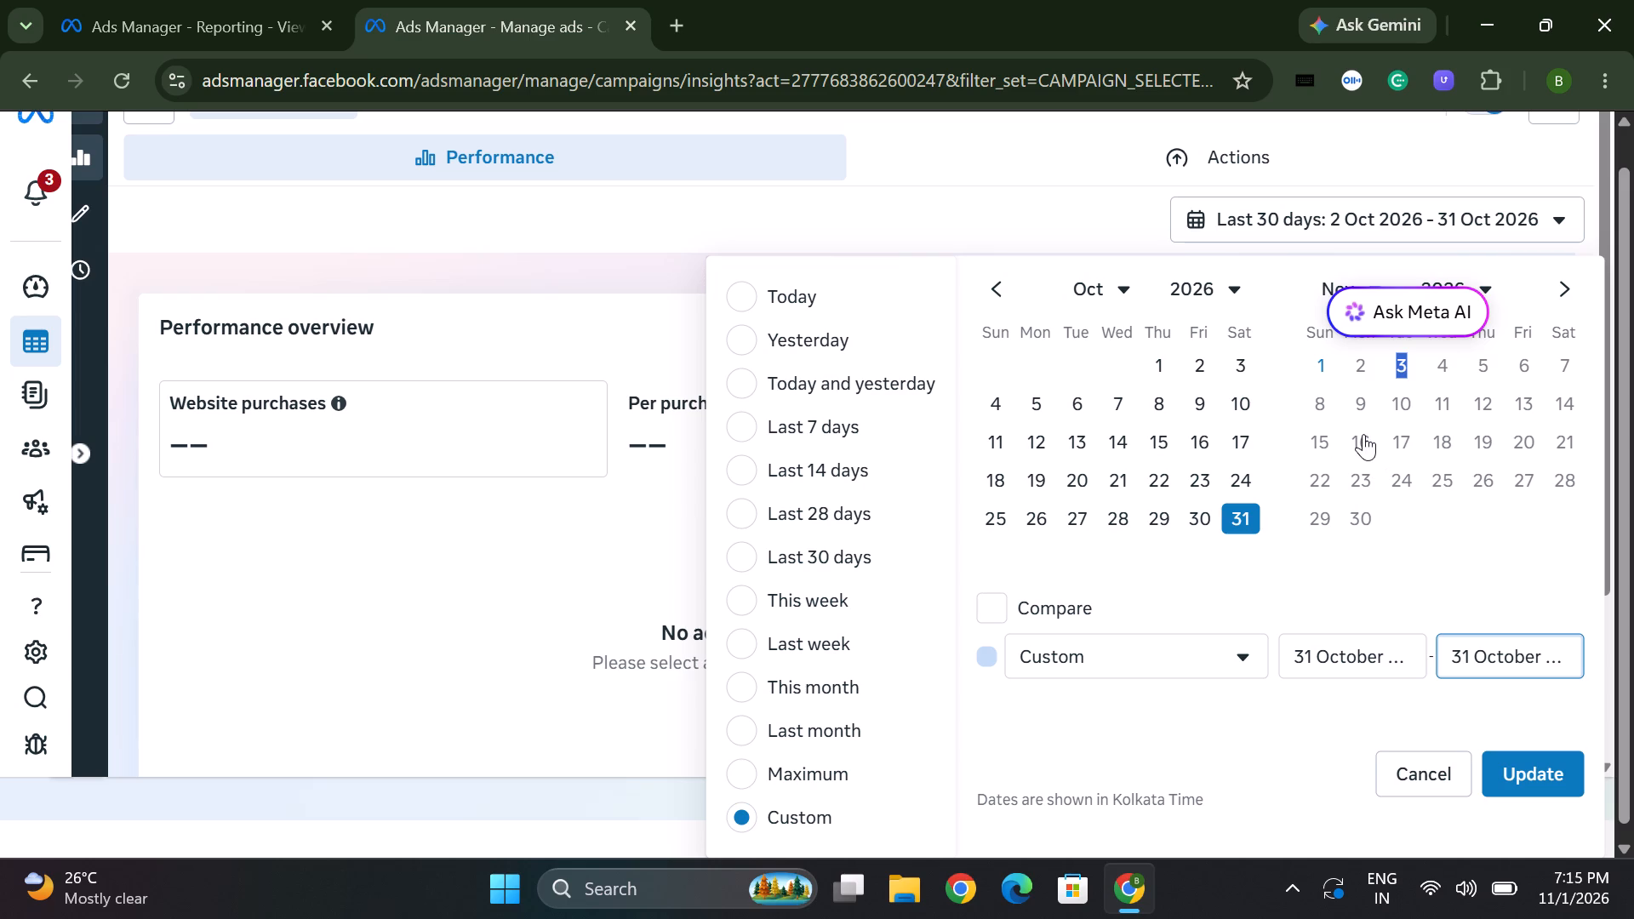
pyautogui.click(1365, 357)
pyautogui.click(1313, 357)
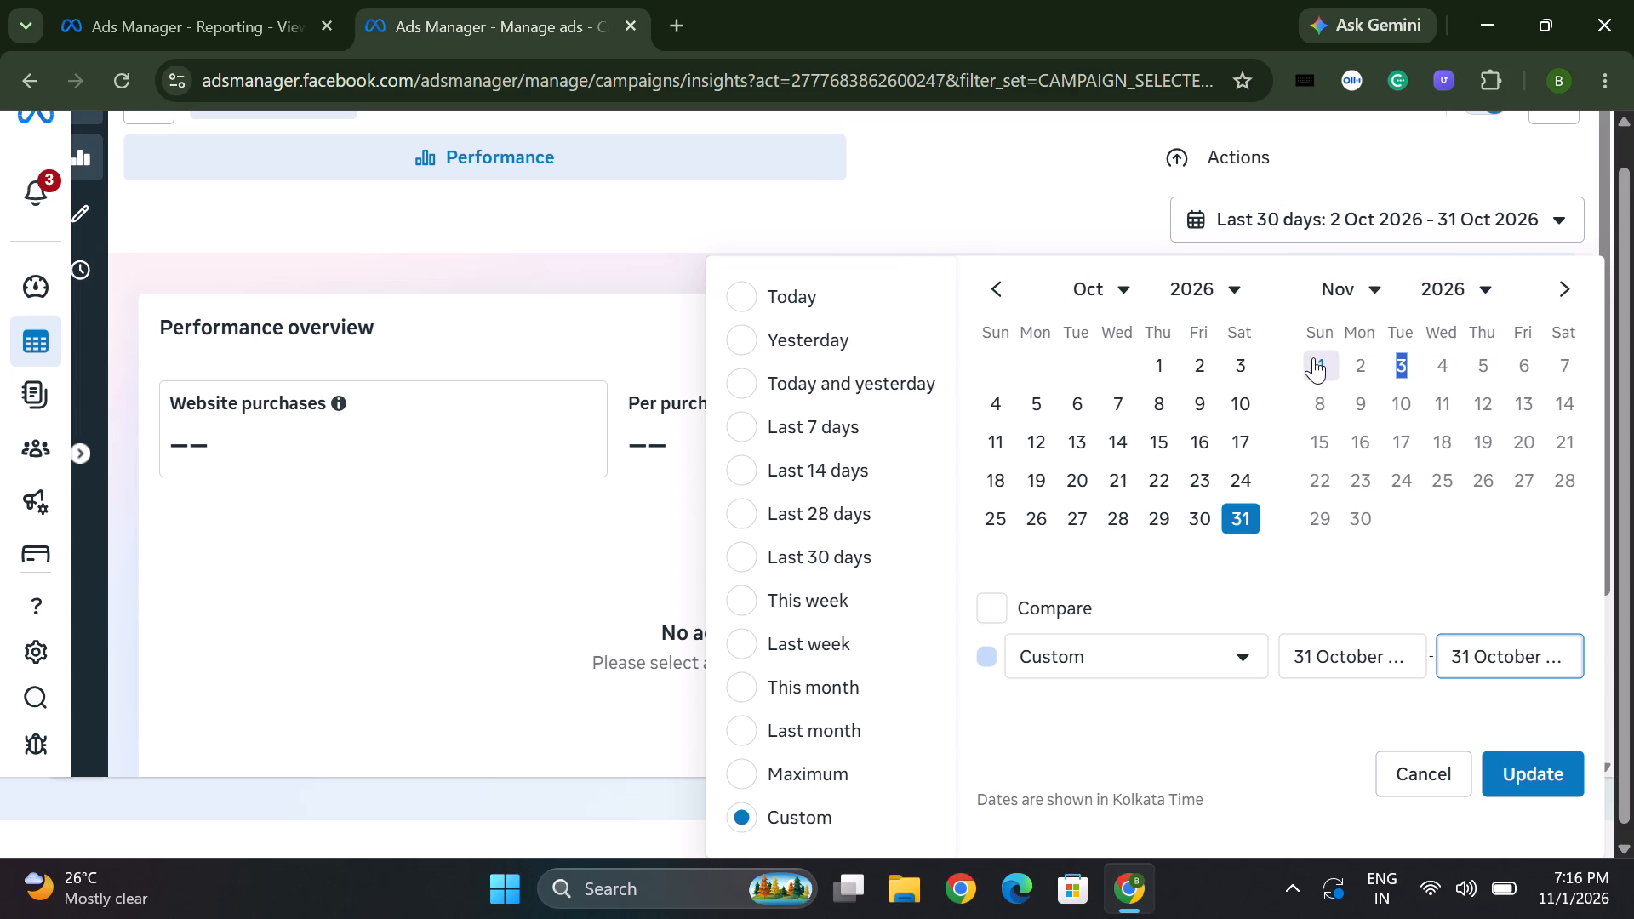
pyautogui.click(1535, 781)
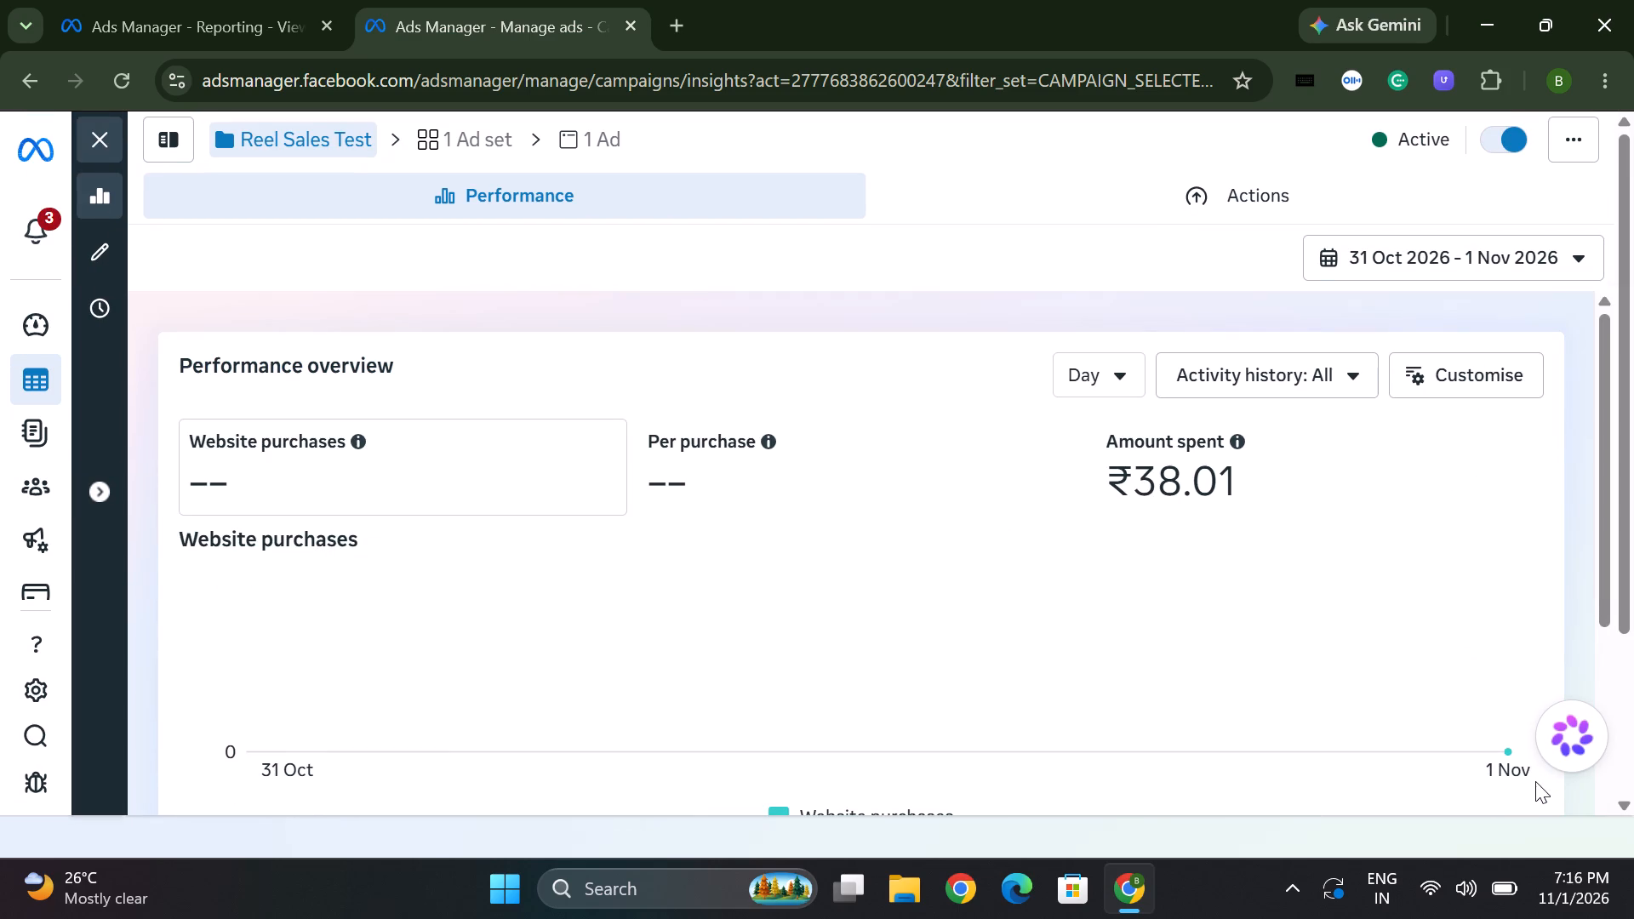
pyautogui.scroll(-5, 1303, 688)
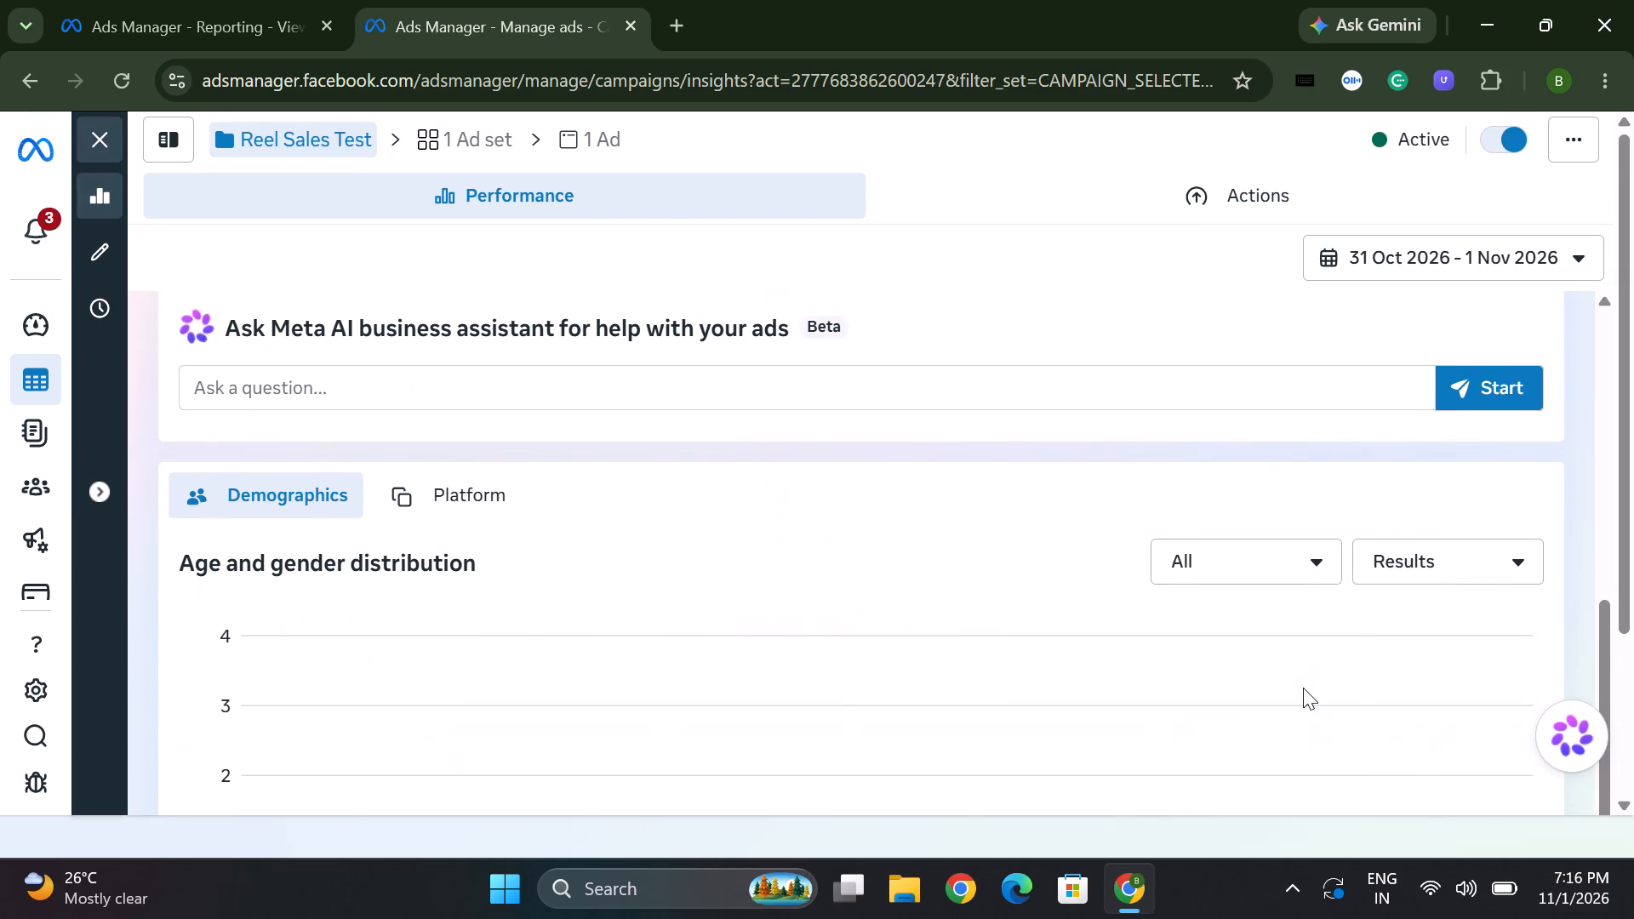
pyautogui.scroll(-4, 1303, 688)
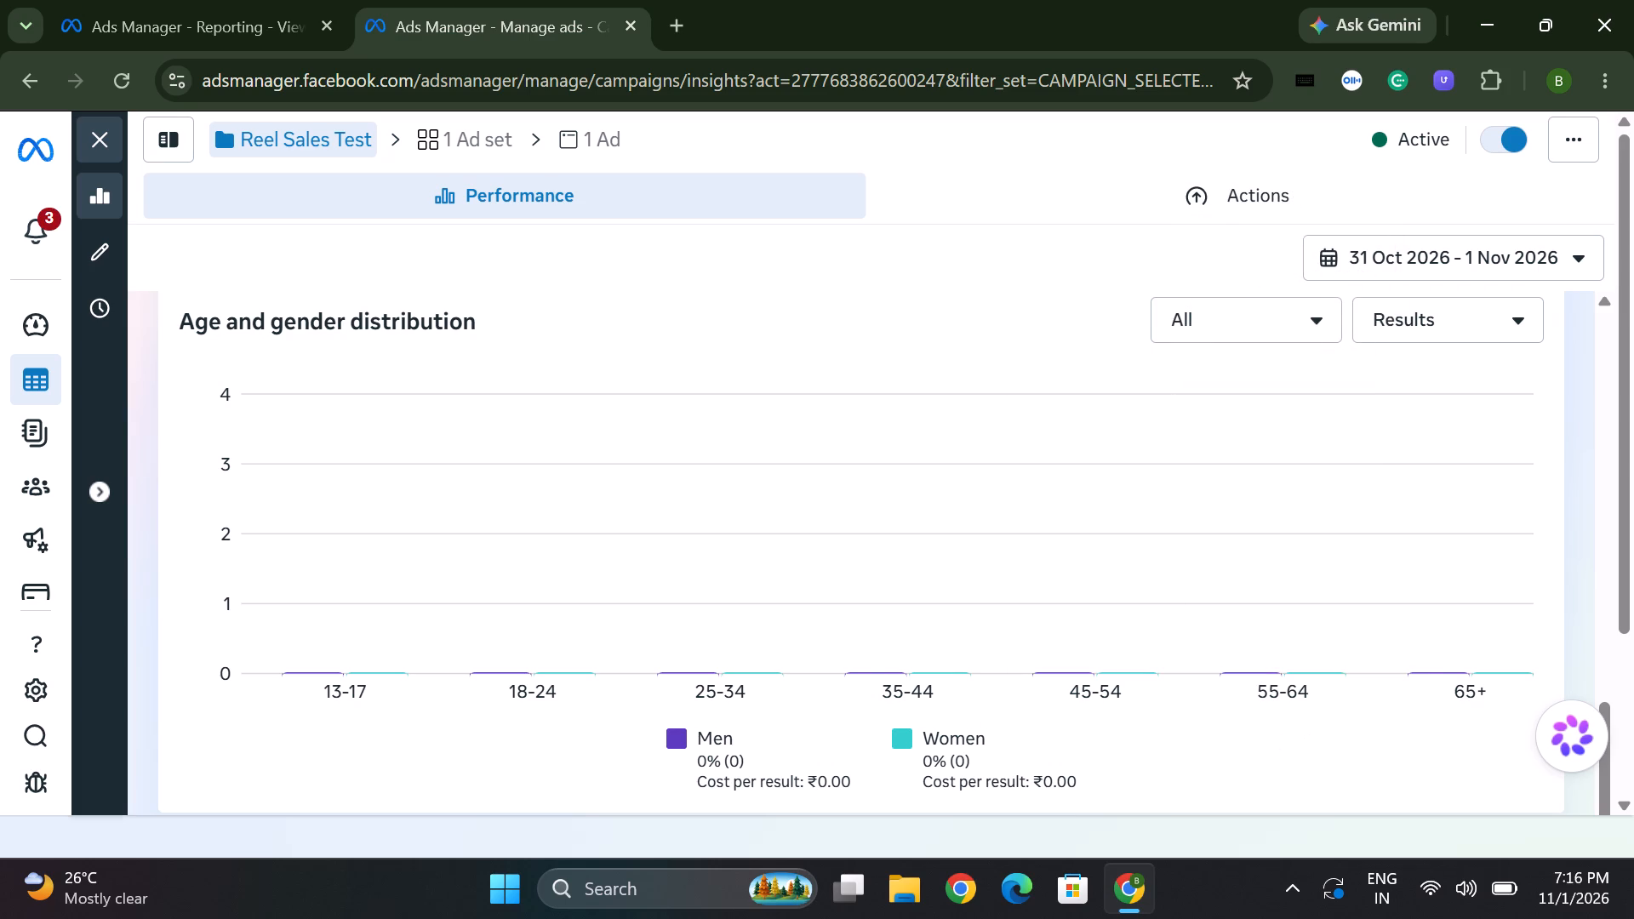
pyautogui.scroll(-8, 1249, 760)
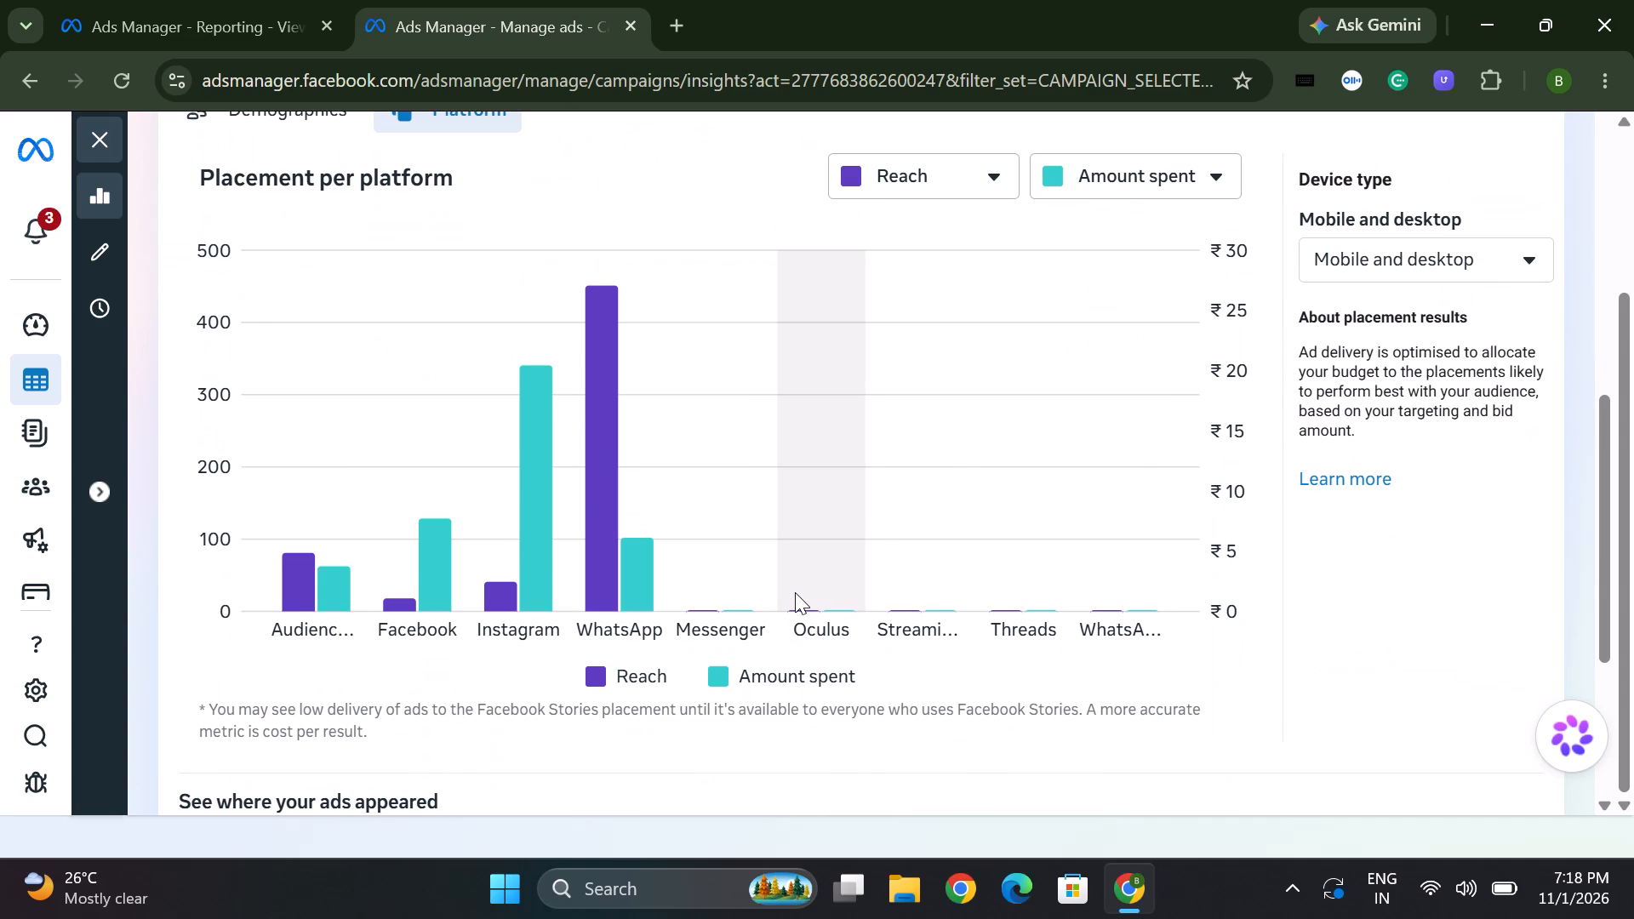
# Find Notion from a new browser tab, open the workspace and bring up the "Deep Anlayas karo" AI chat.
pyautogui.click(671, 18)
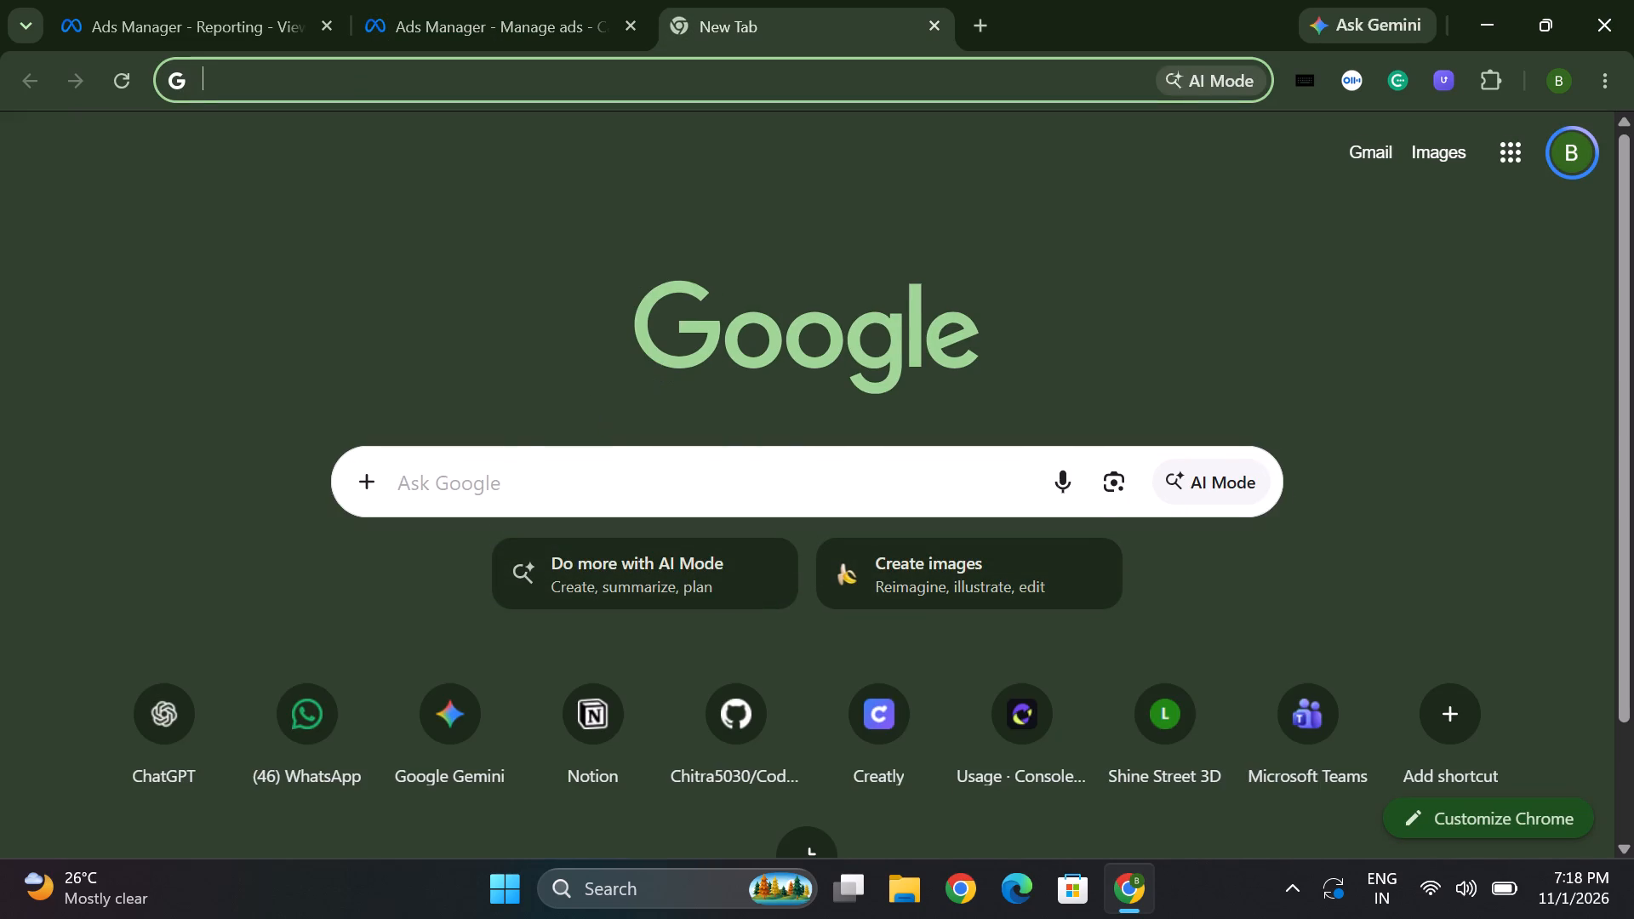
pyautogui.click(476, 479)
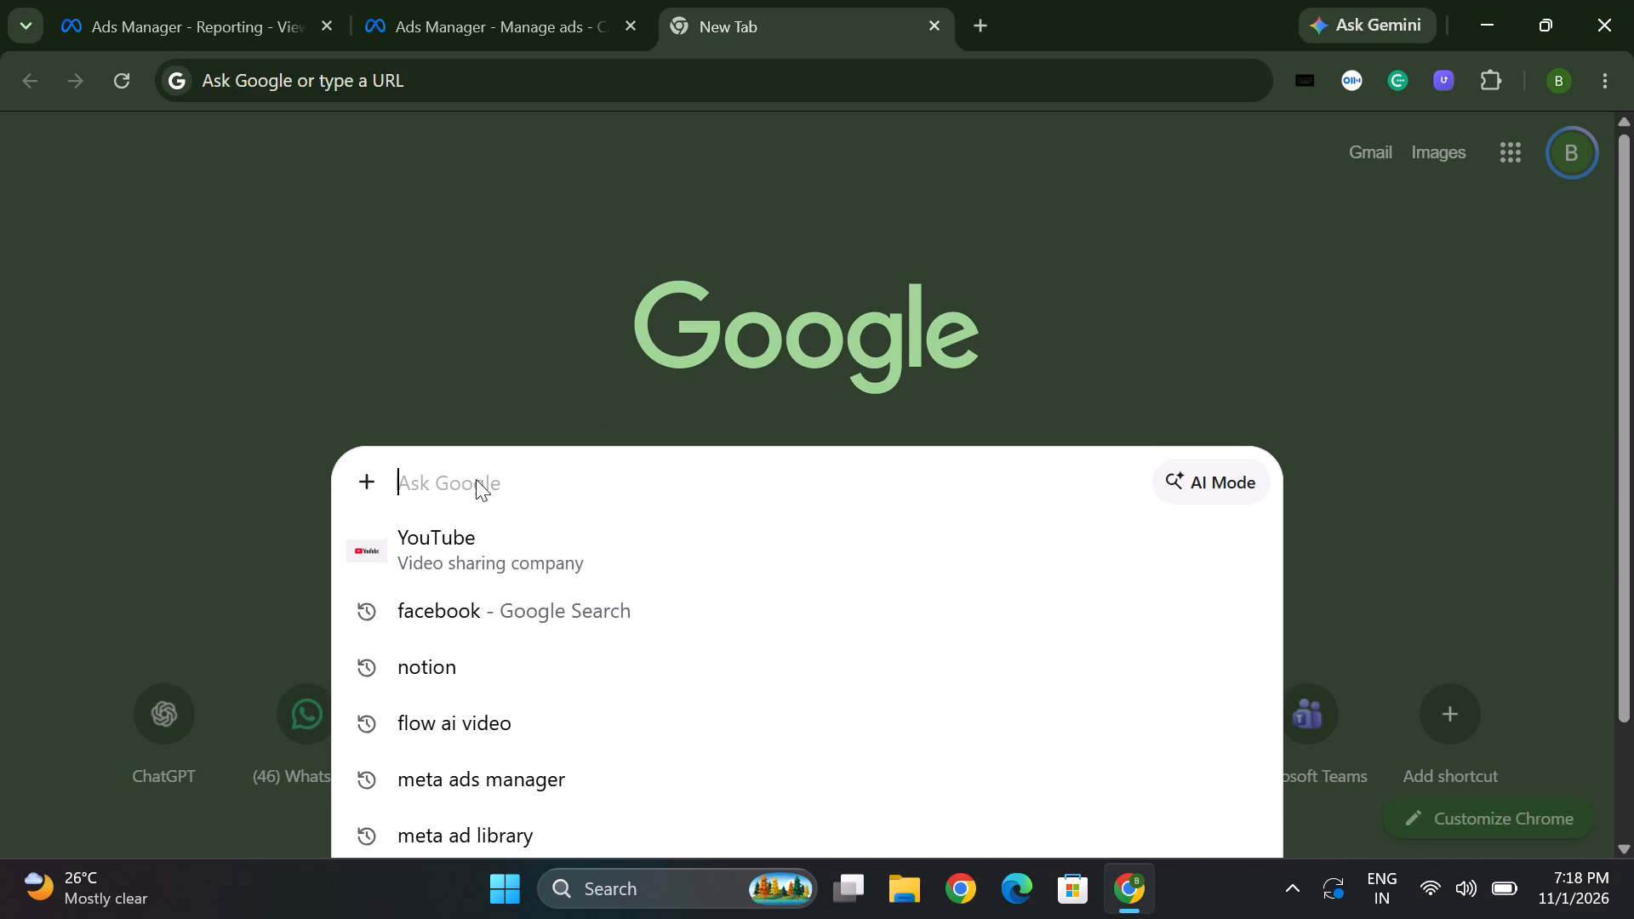
pyautogui.click(418, 662)
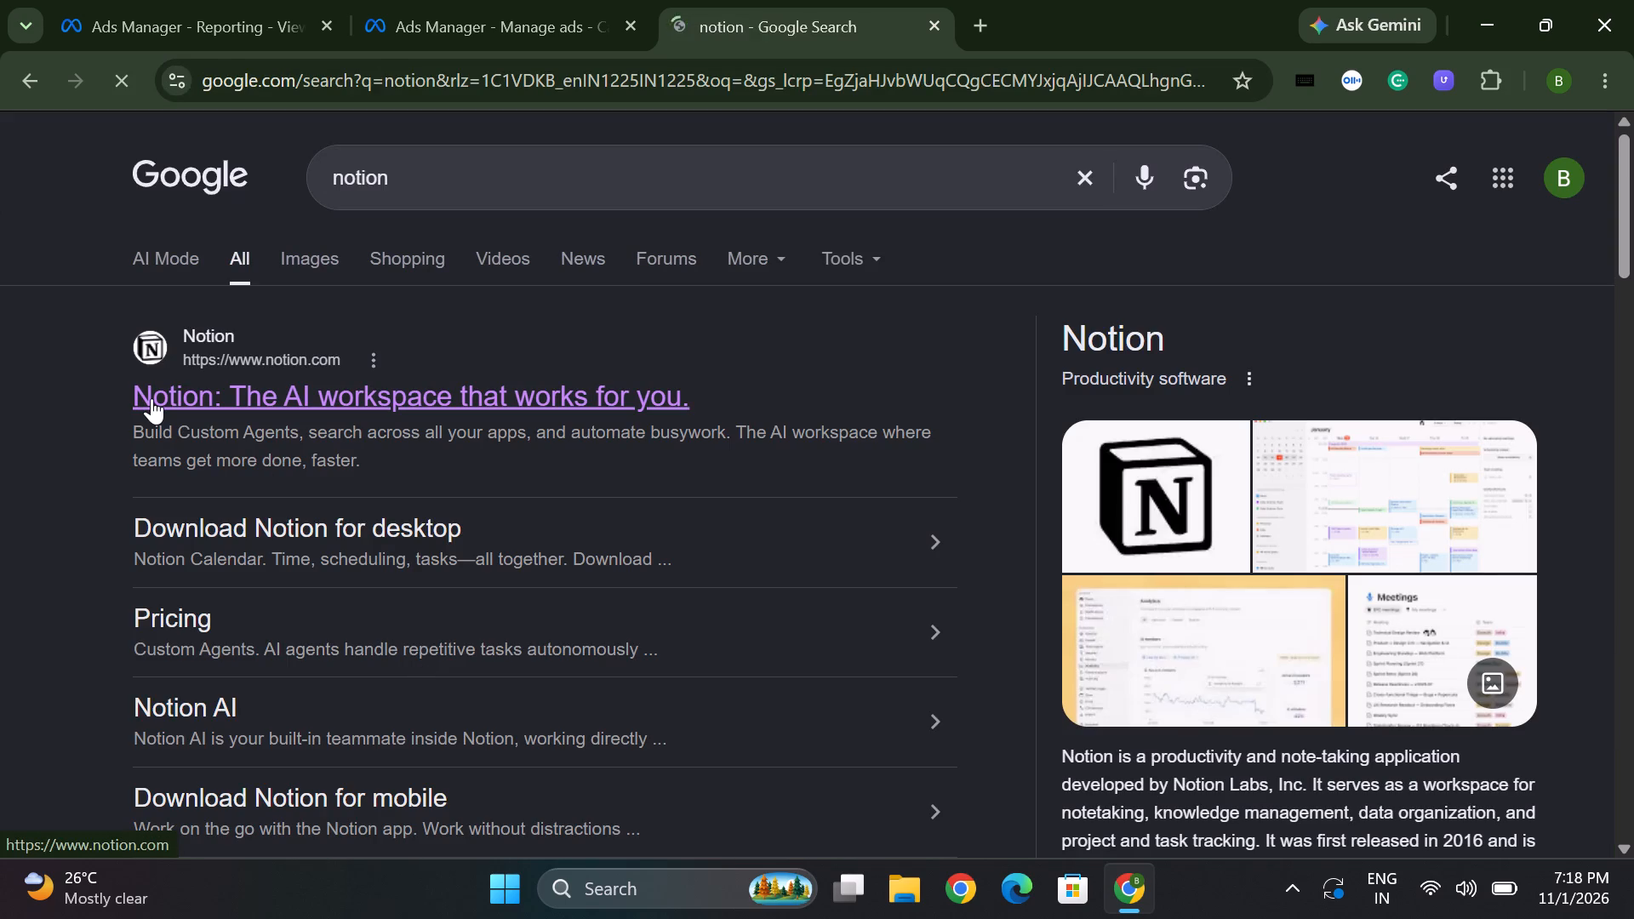
pyautogui.click(151, 398)
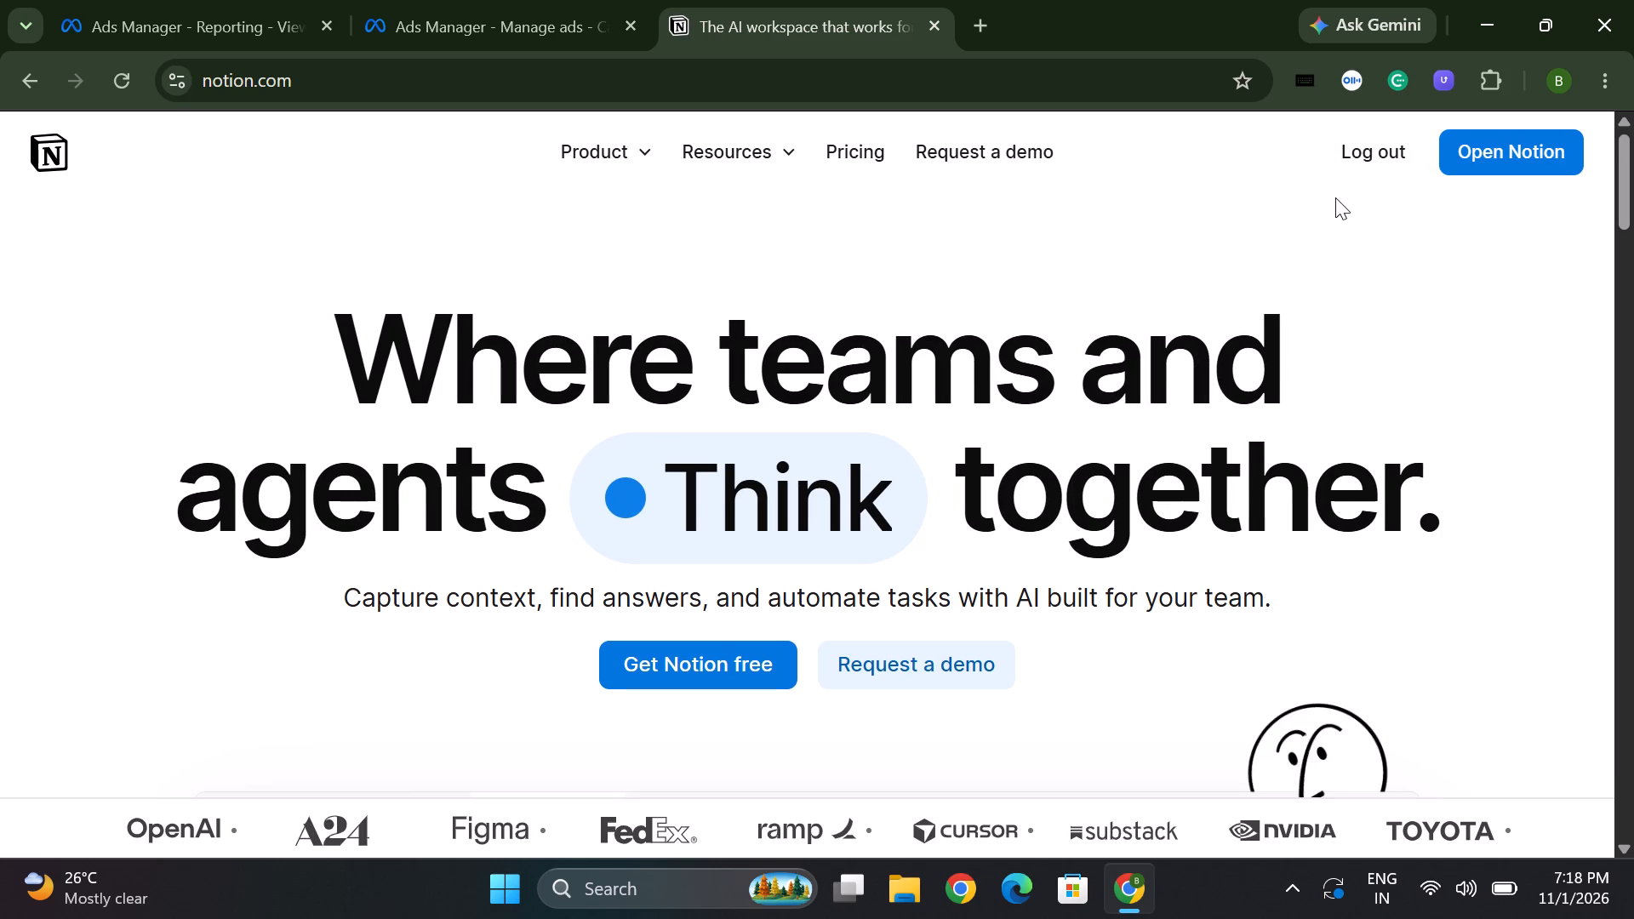
pyautogui.click(1515, 143)
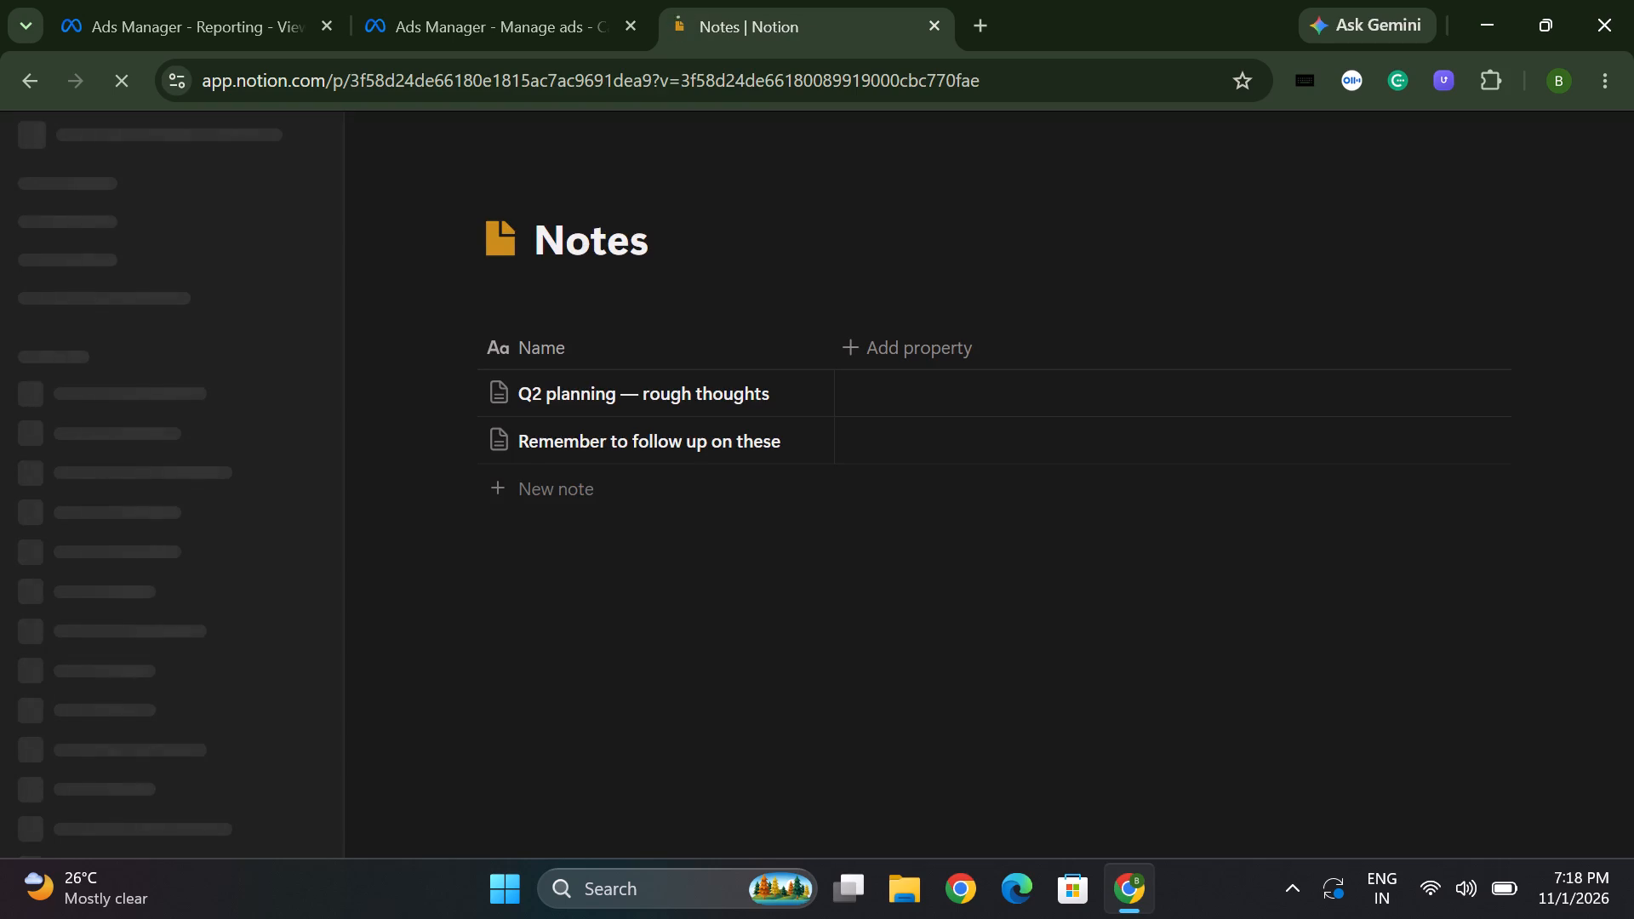
pyautogui.click(460, 442)
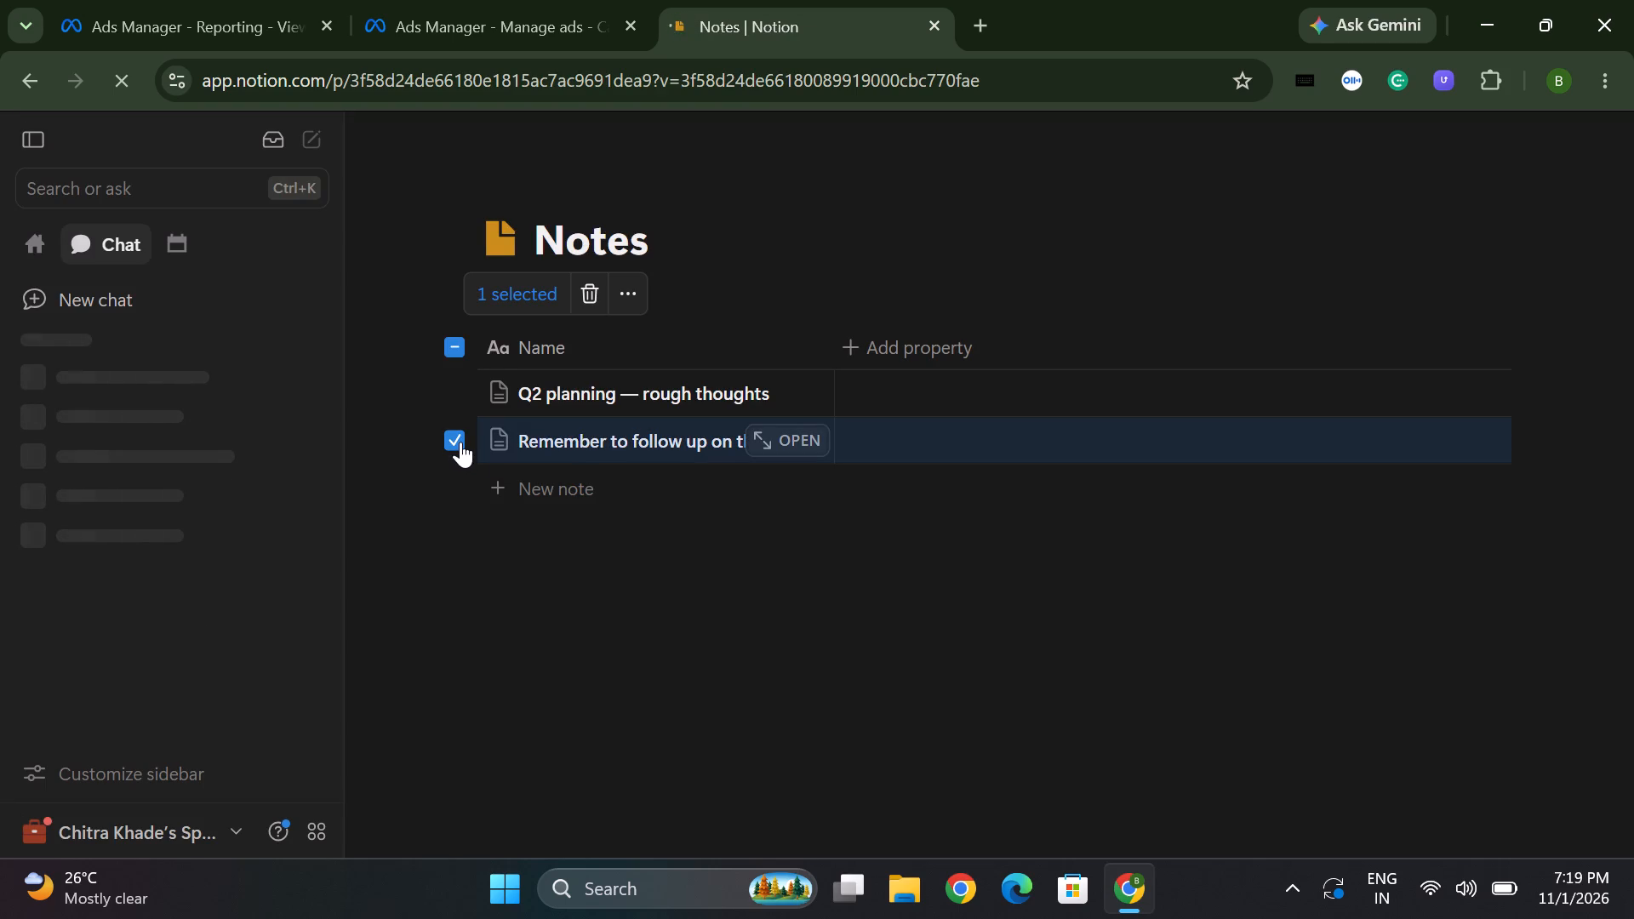
pyautogui.click(482, 571)
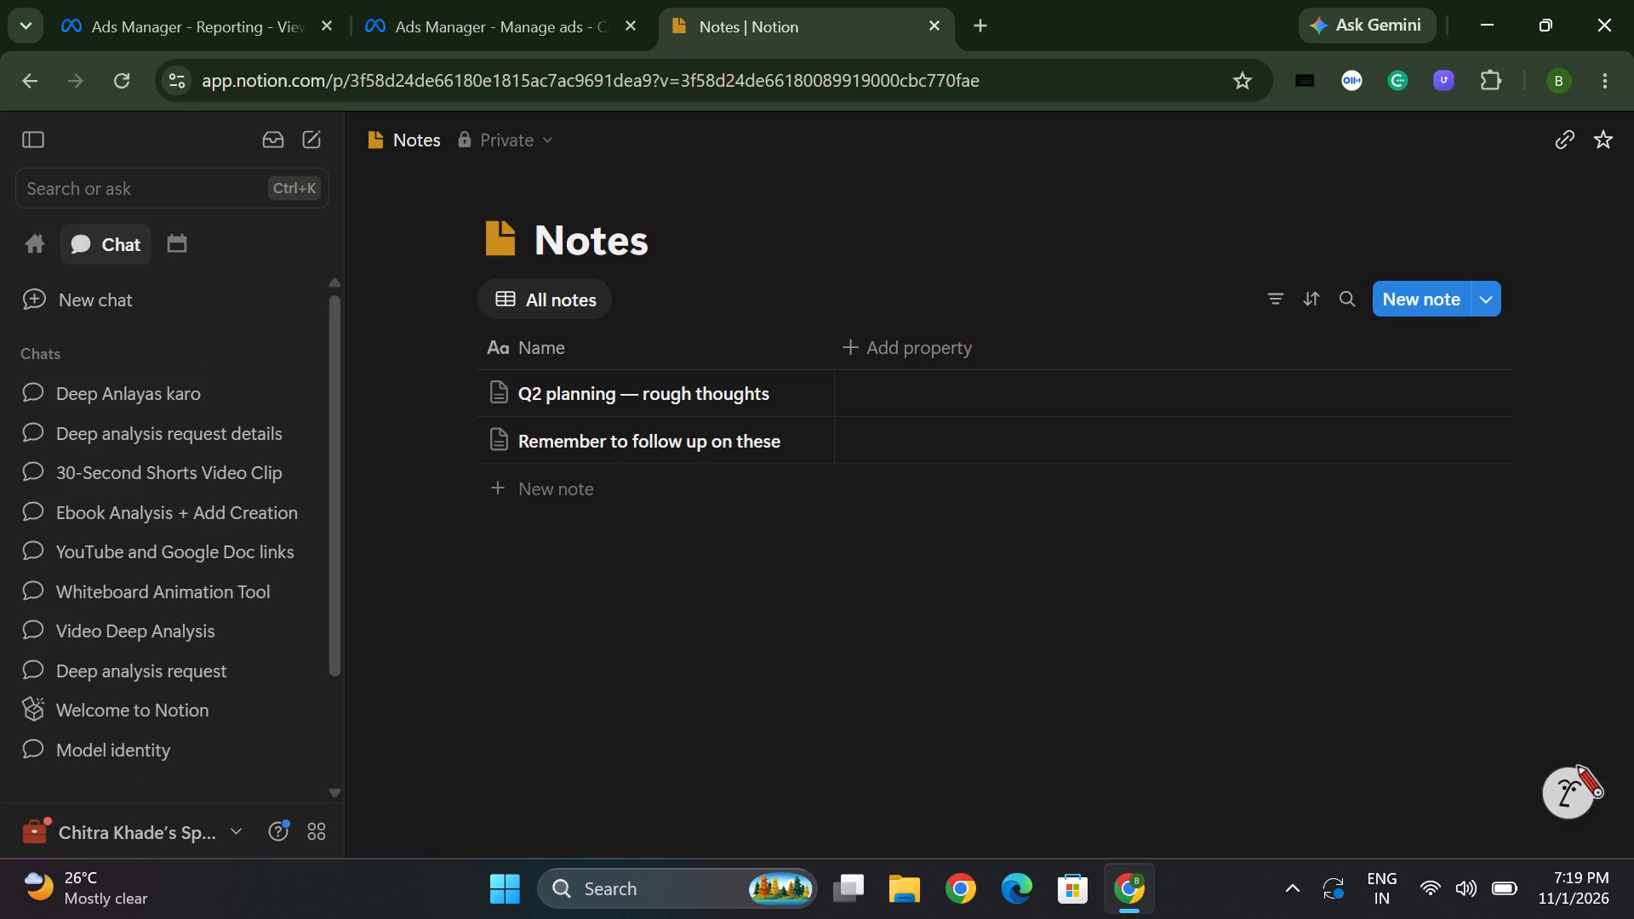
pyautogui.click(83, 389)
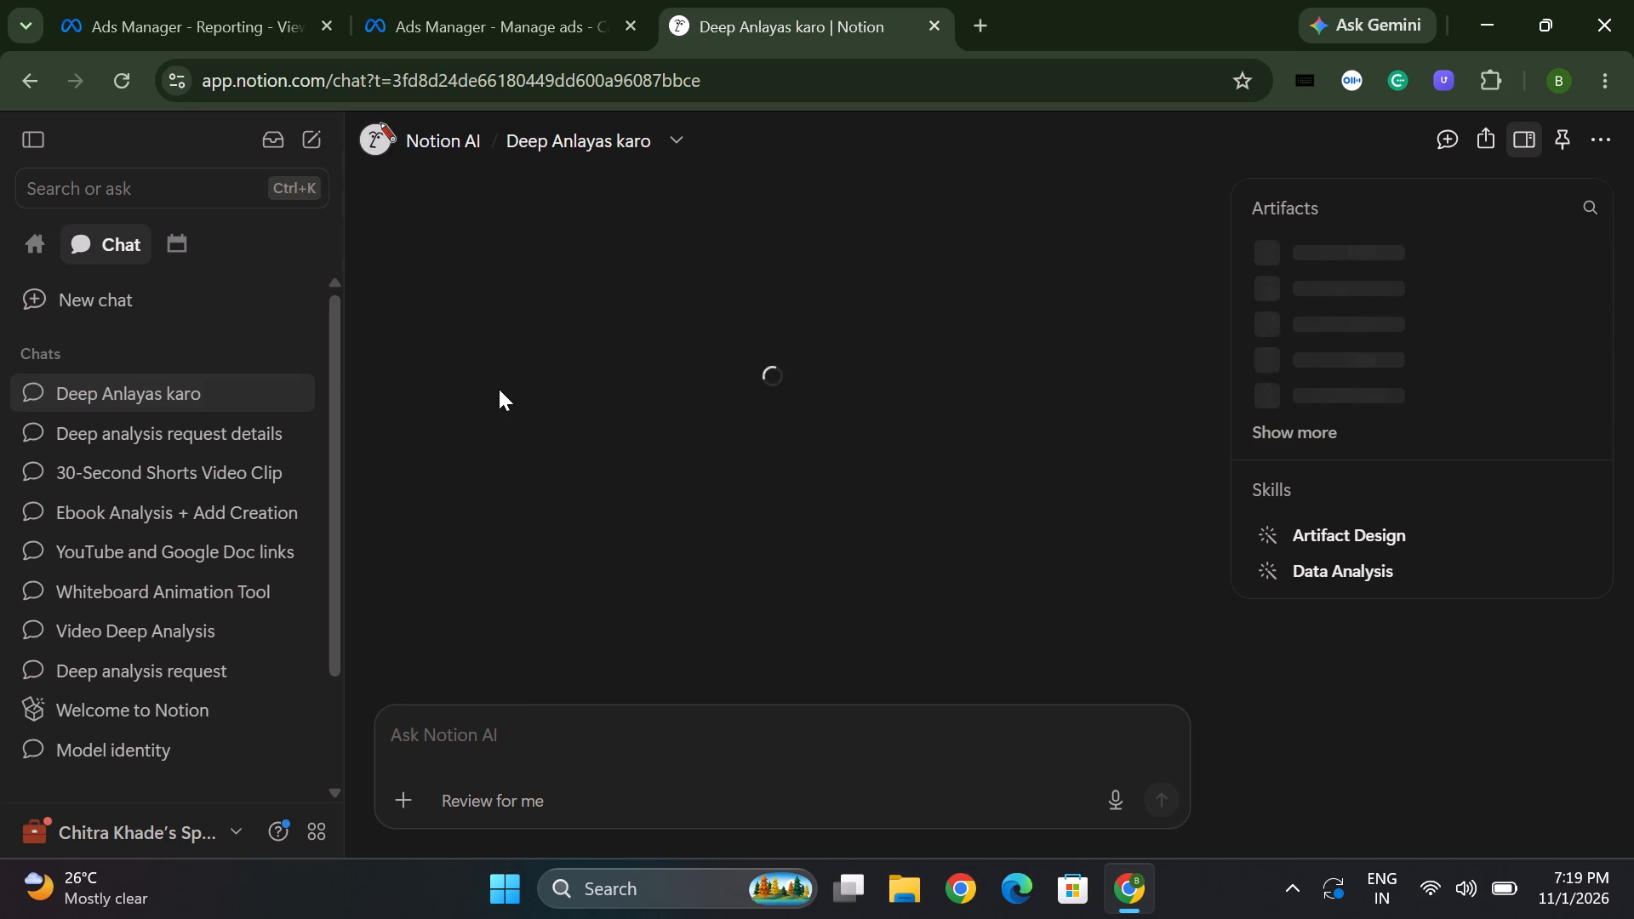
# Capture the Ads Manager page showing the Placement per platform chart with Snipping Tool and copy the image.
pyautogui.click(496, 9)
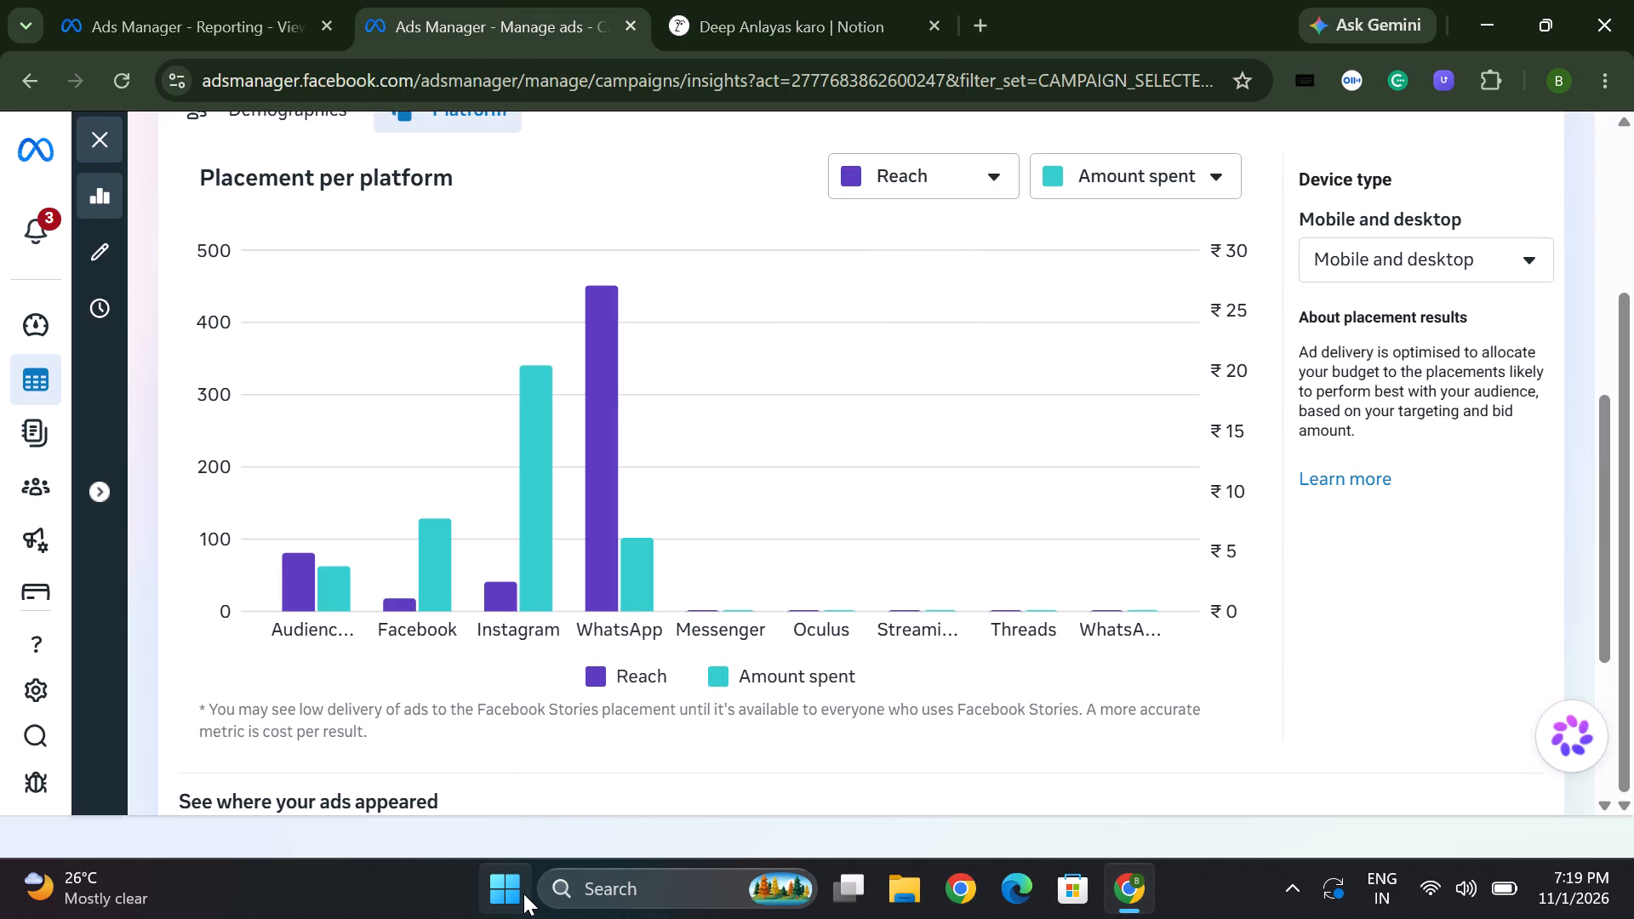
pyautogui.click(500, 893)
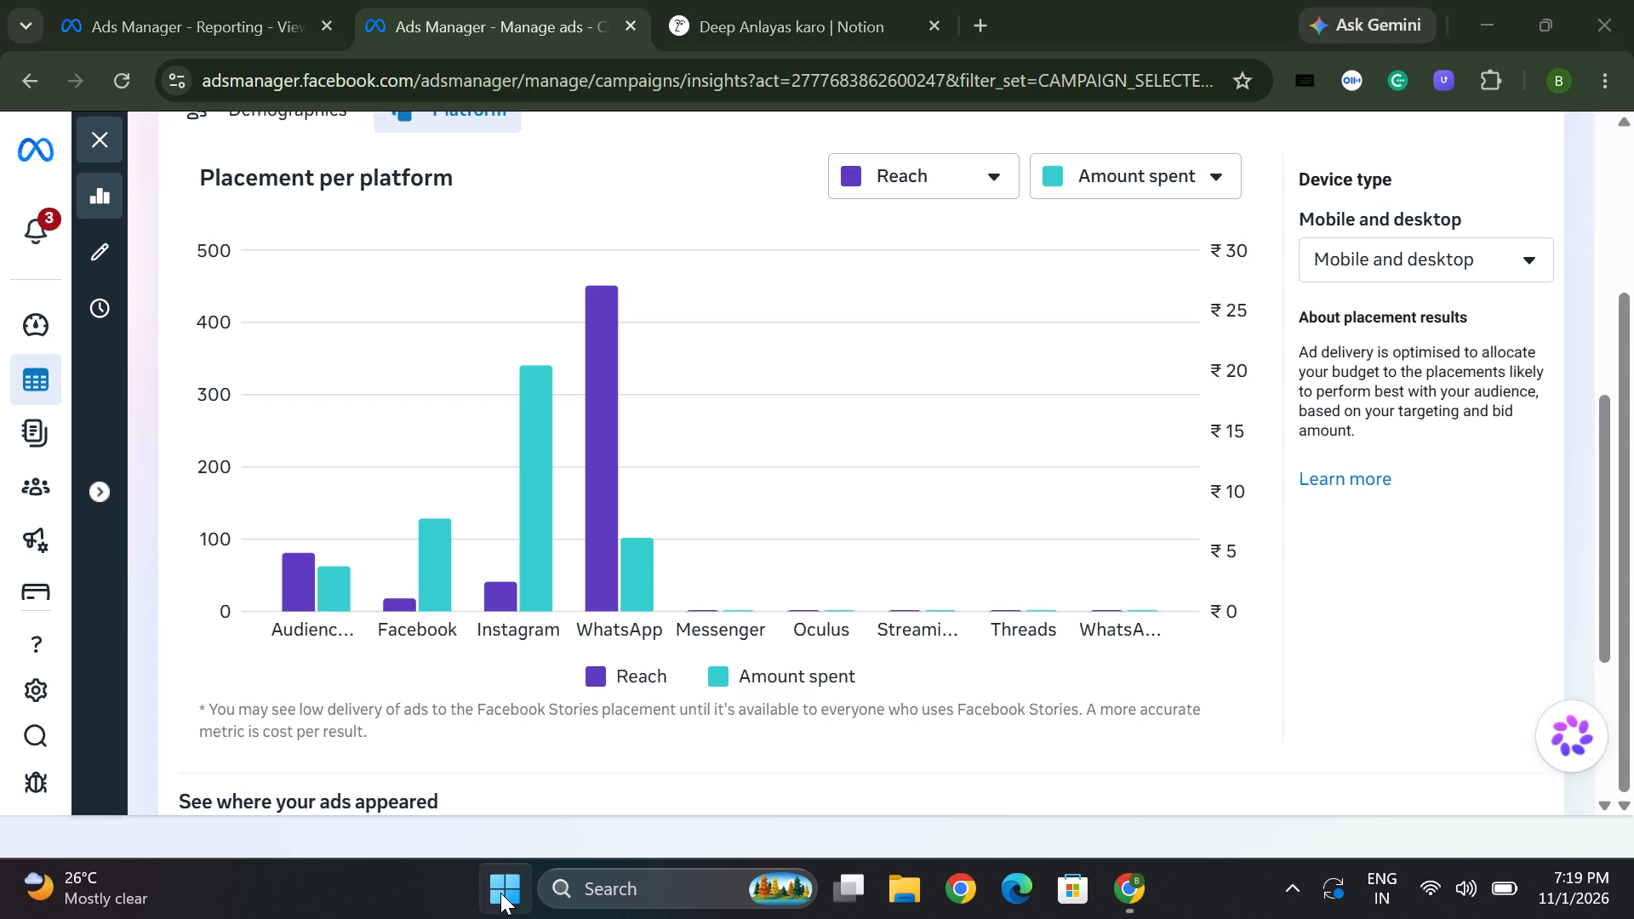
pyautogui.click(375, 595)
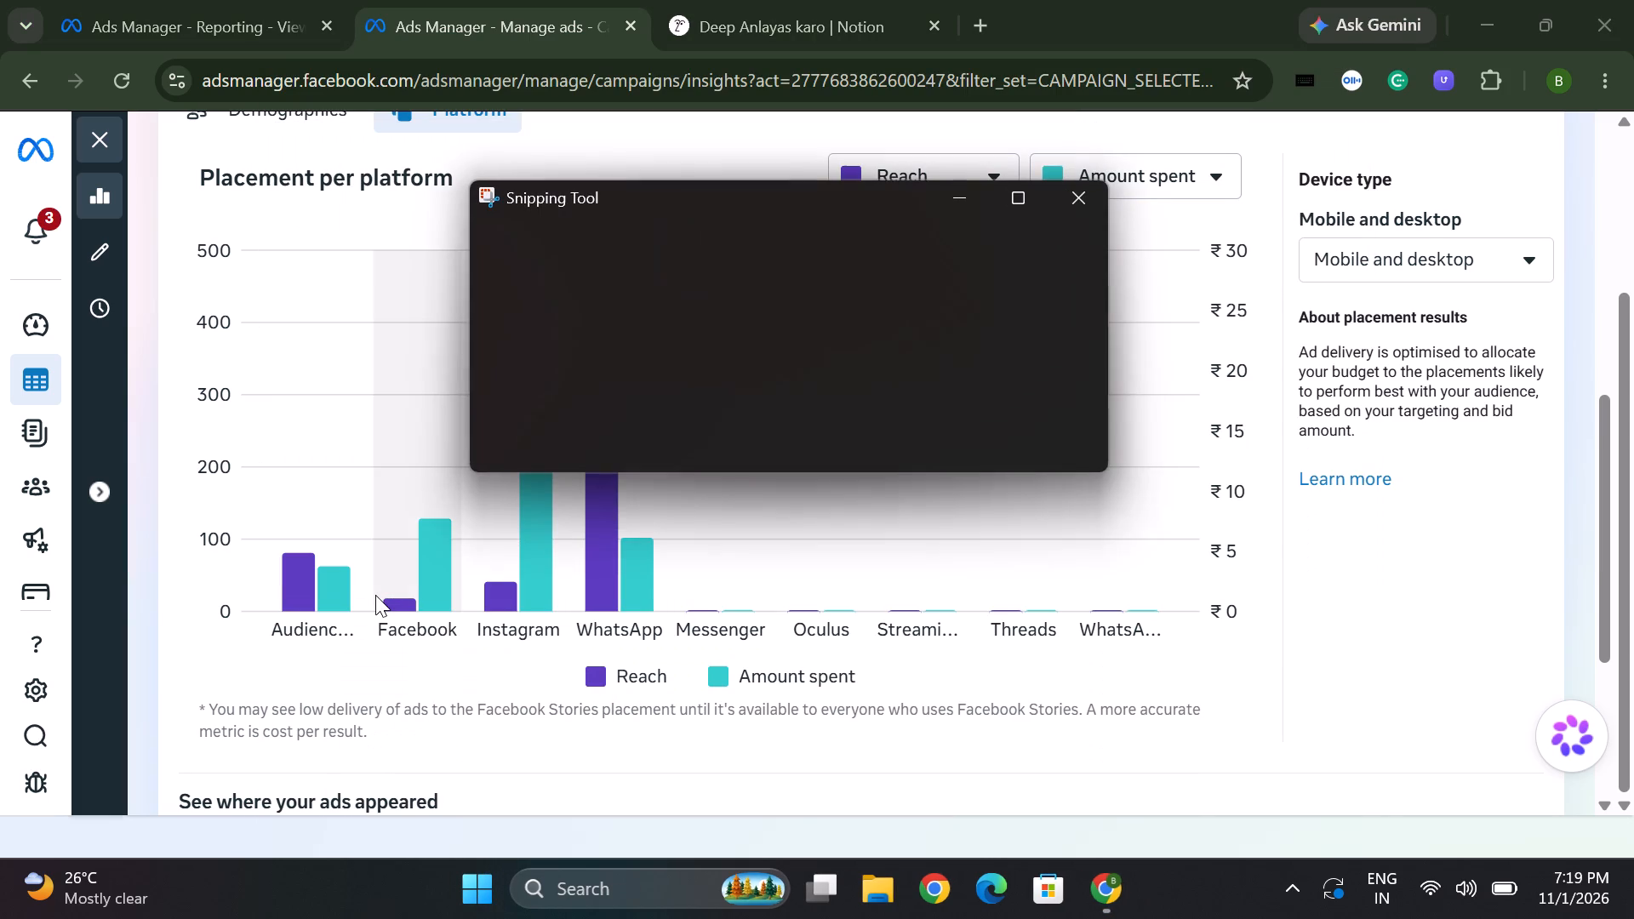
pyautogui.click(532, 241)
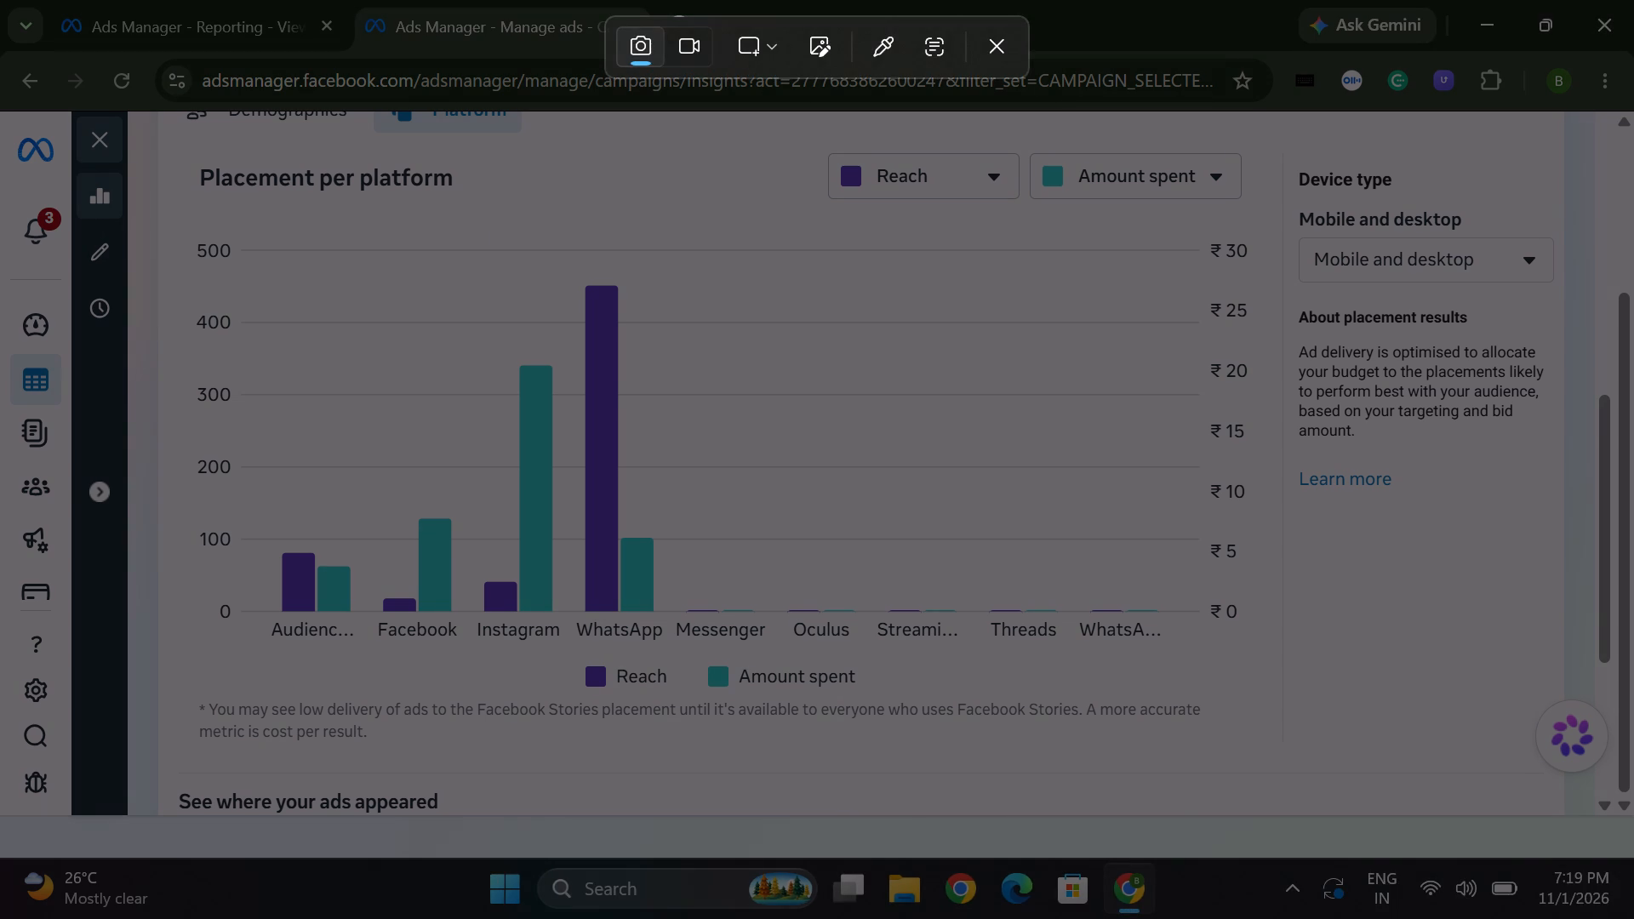
pyautogui.moveTo(0, 52); pyautogui.dragTo(1536, 824)
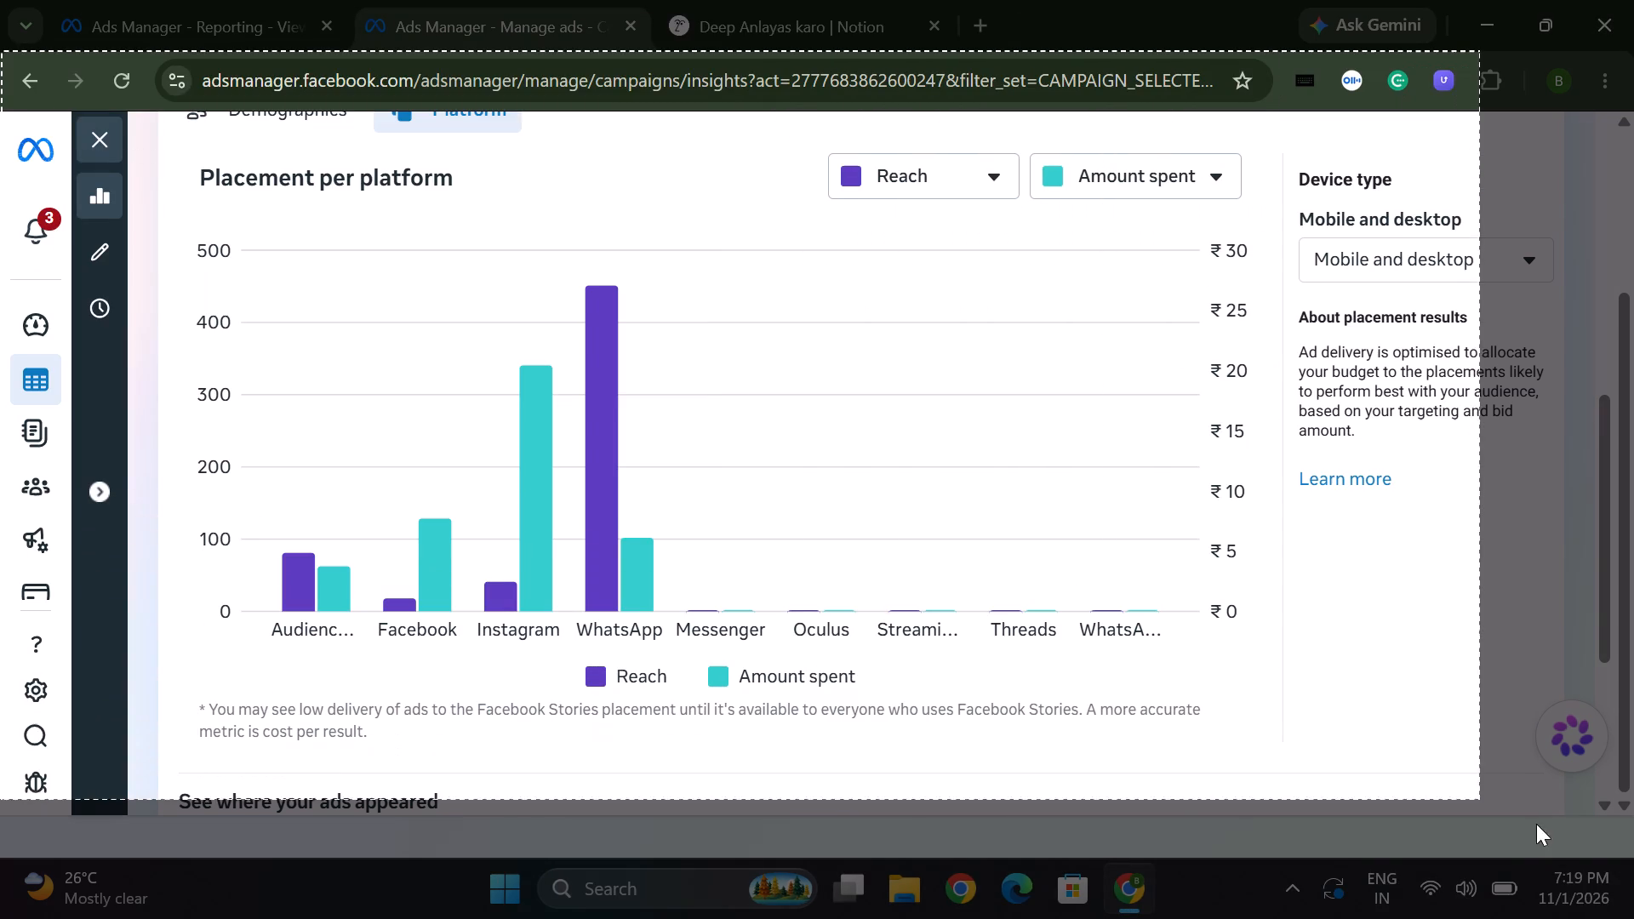
pyautogui.moveTo(1536, 824); pyautogui.dragTo(1633, 871)
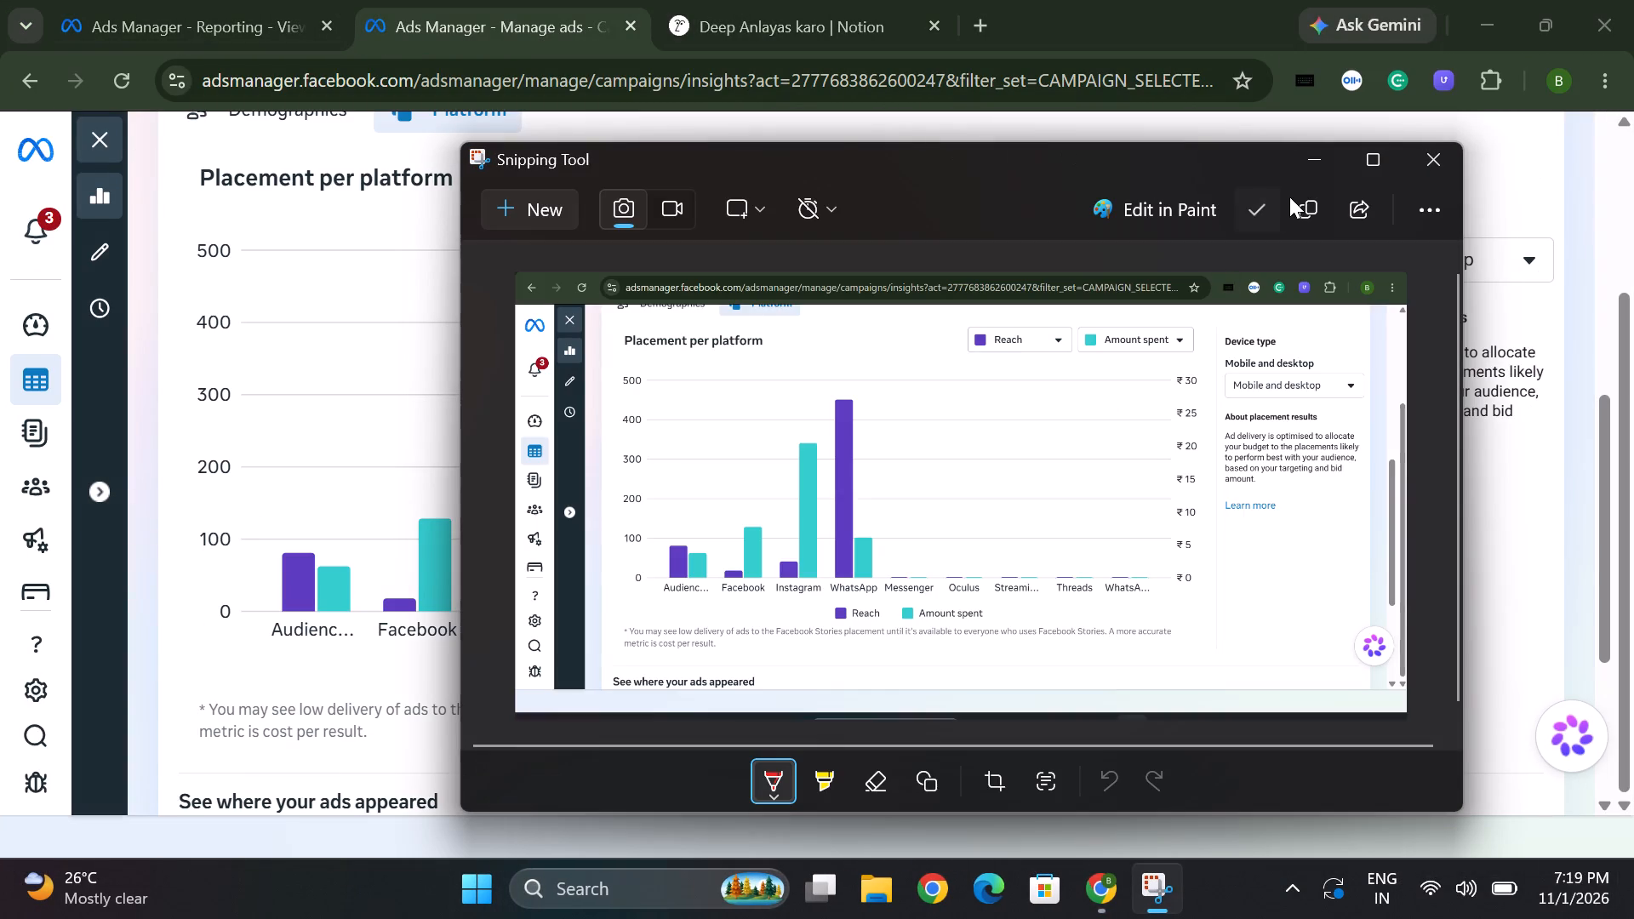
pyautogui.click(1304, 208)
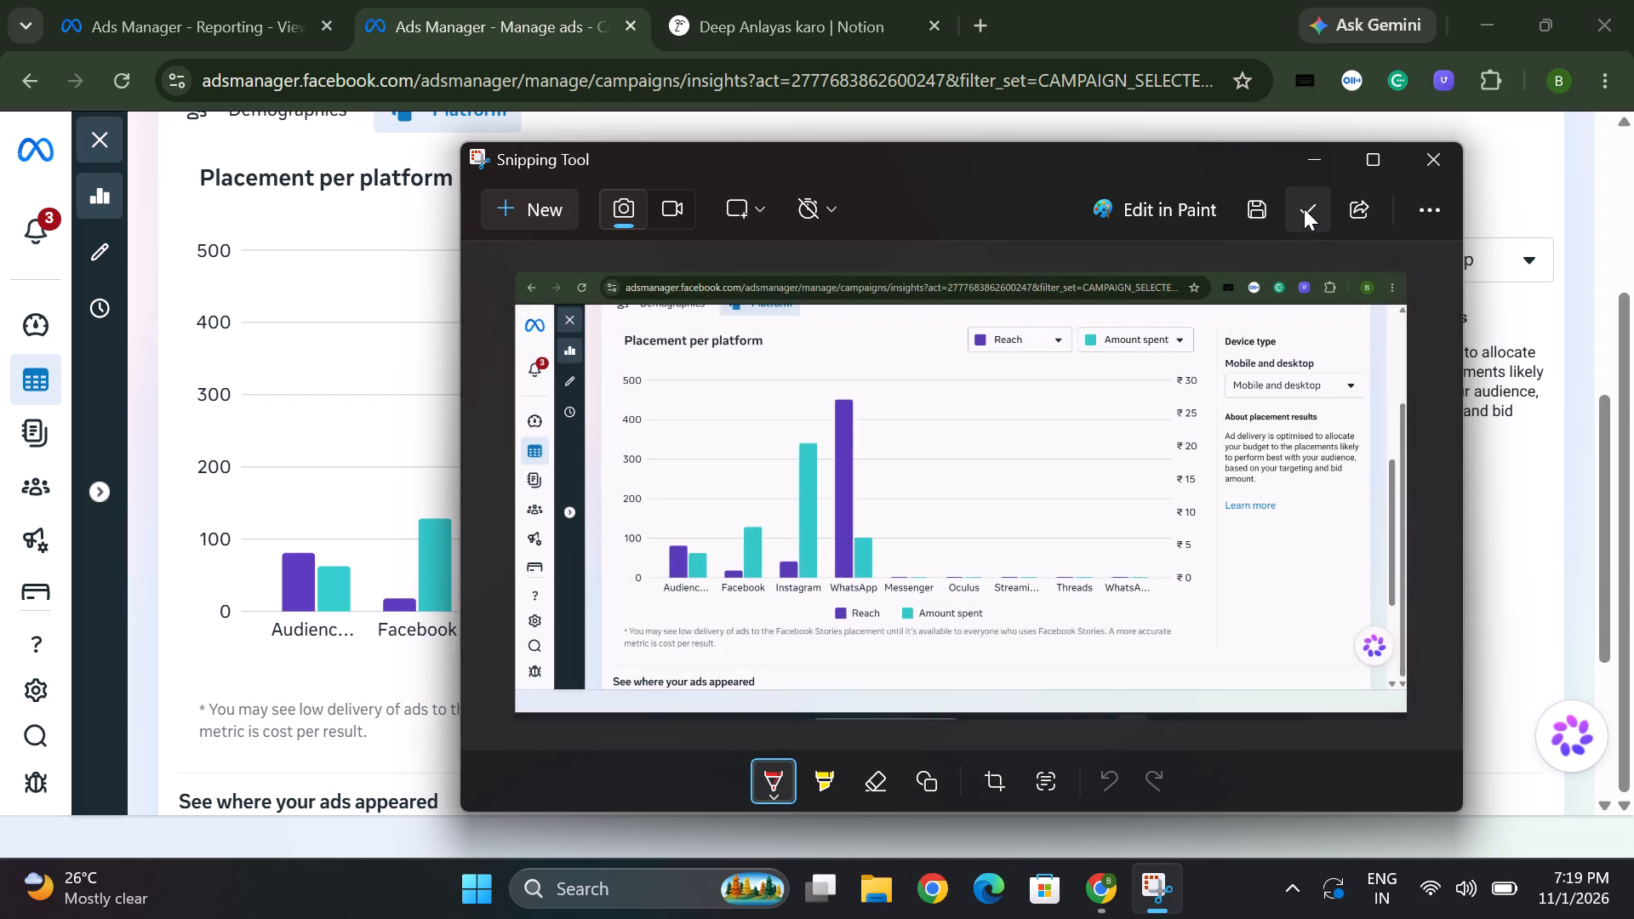
# Switch to the "Deep Anlayas karo" Notion AI chat and paste the copied Placement per platform screenshot into the message box.
pyautogui.click(797, 1)
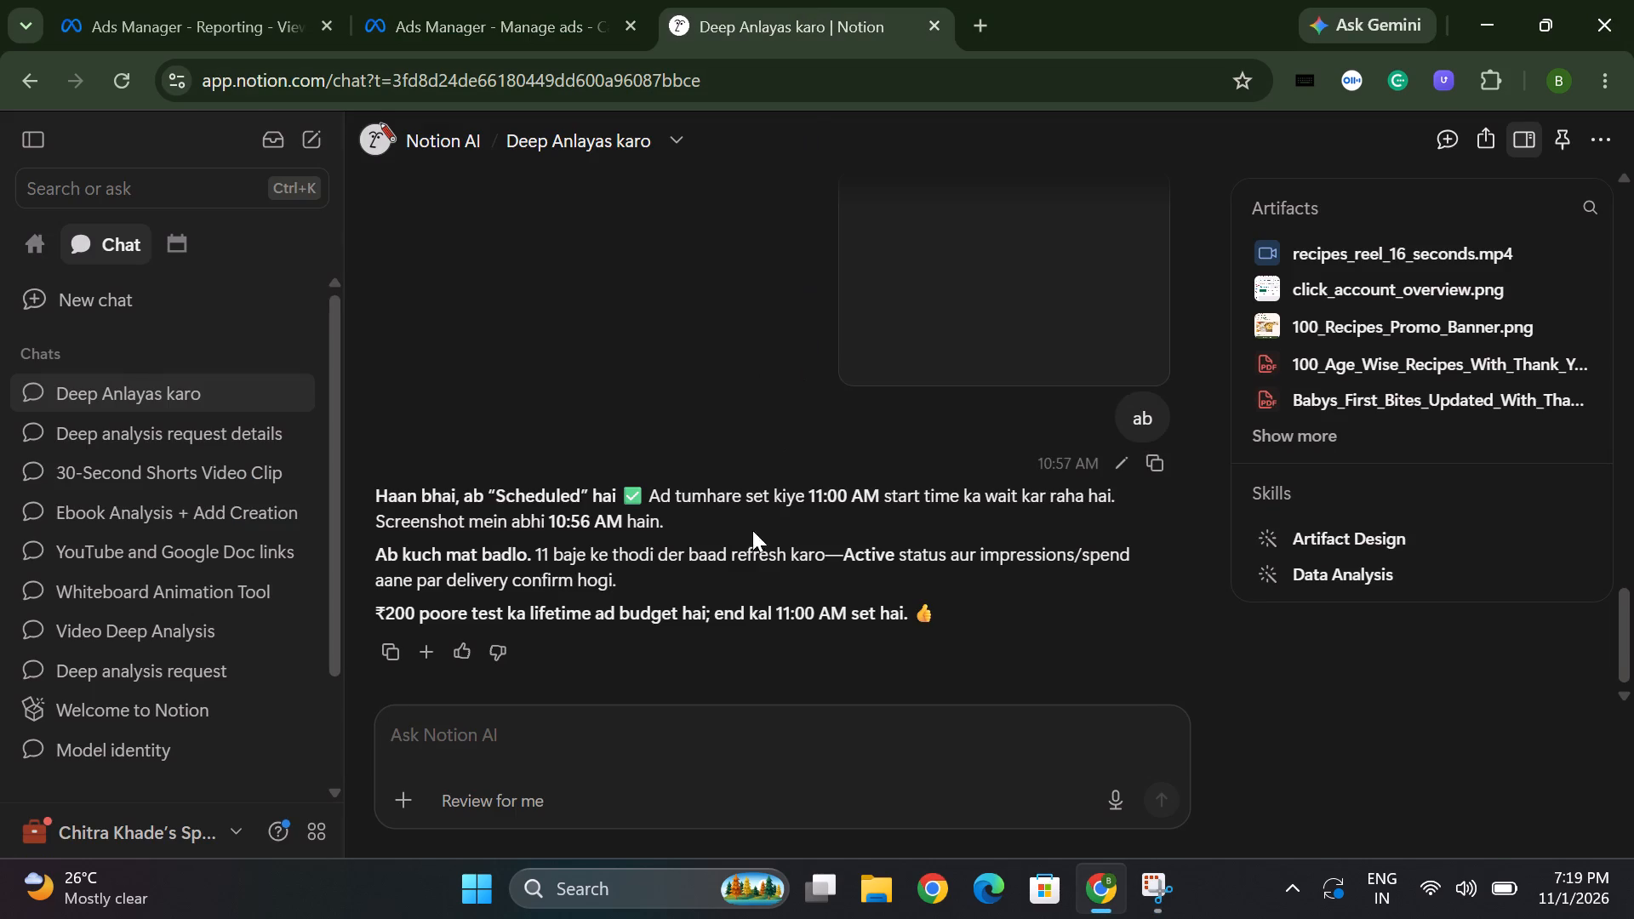
pyautogui.click(422, 746)
pyautogui.hotkey('ctrl', 'c')
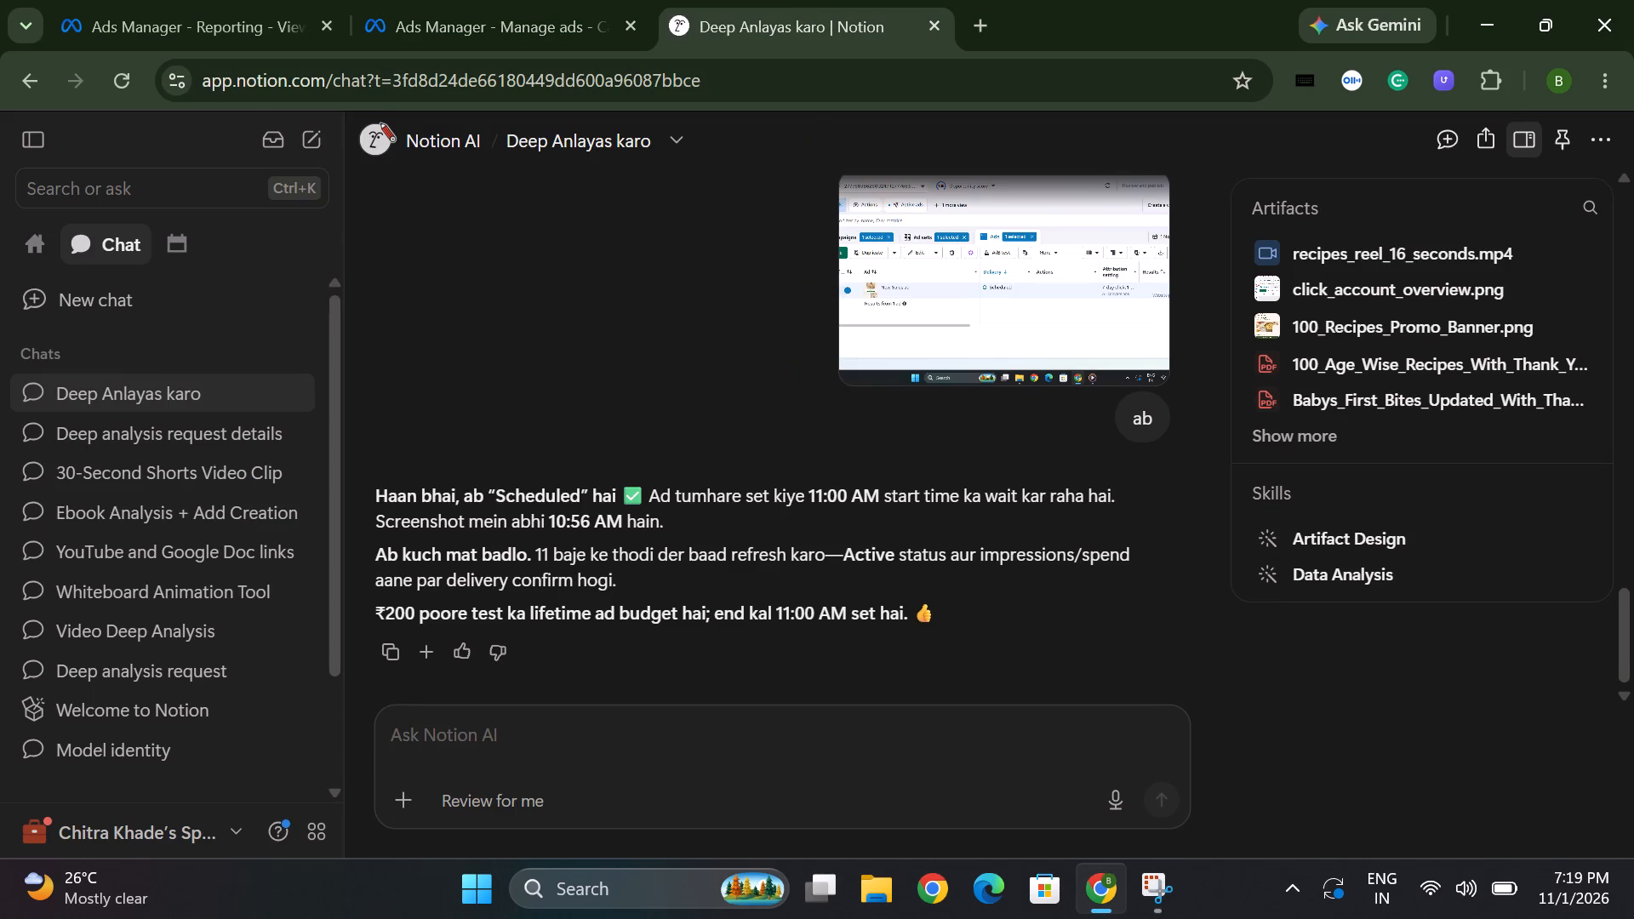
pyautogui.hotkey('ctrl', 'v')
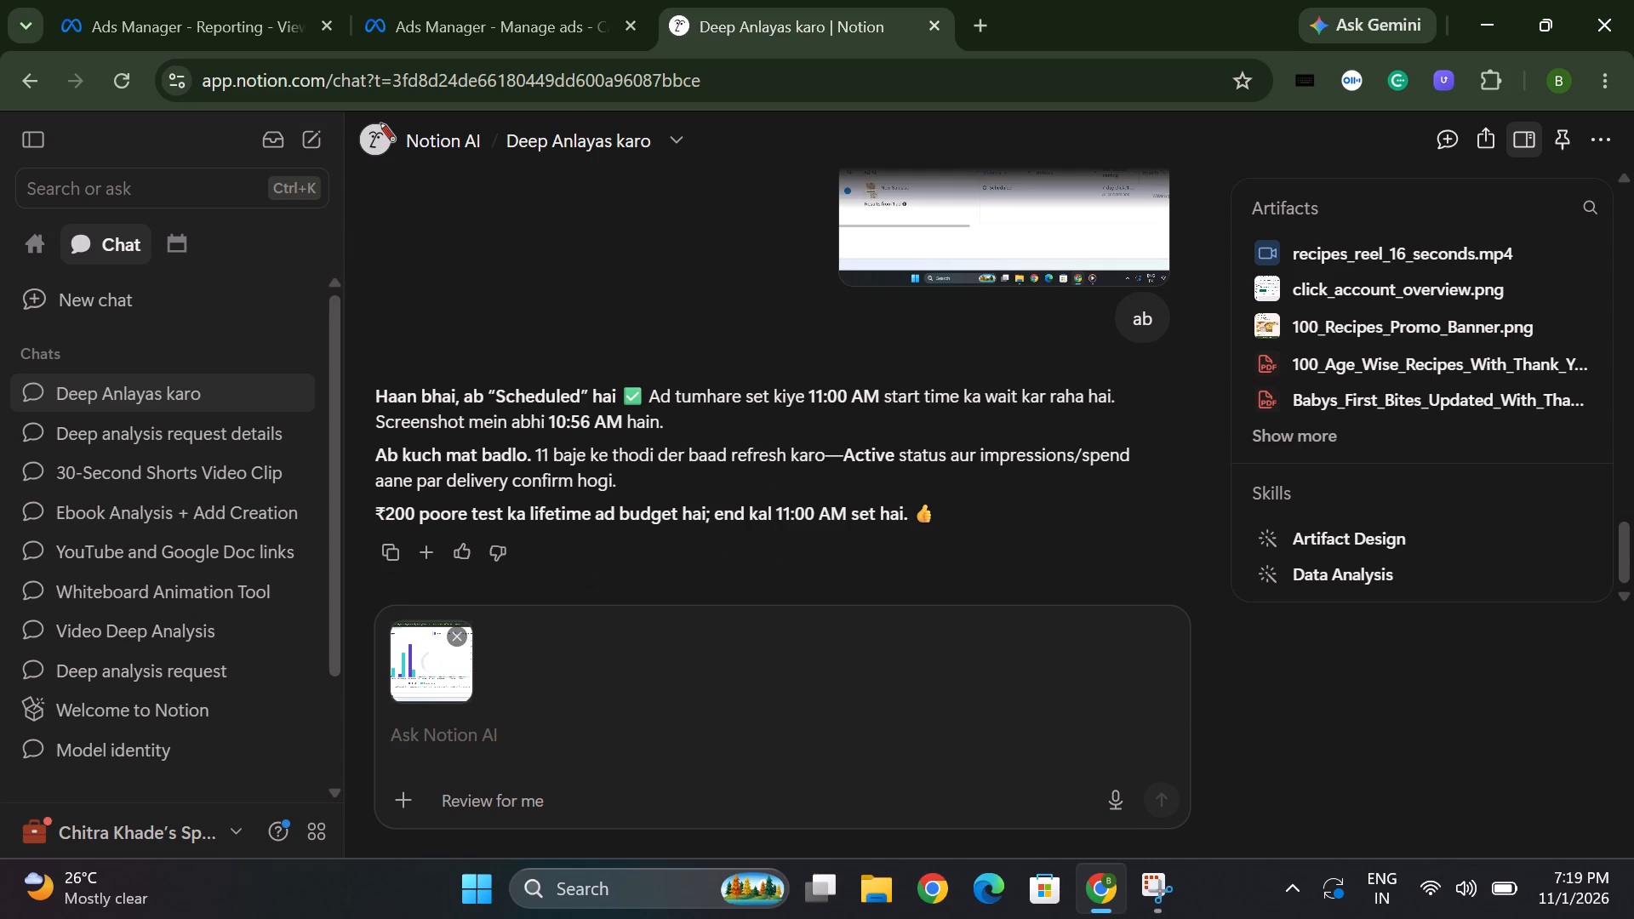
# Write the message "ye to mene whatysapp nahi di" beneath the attached chart screenshot.
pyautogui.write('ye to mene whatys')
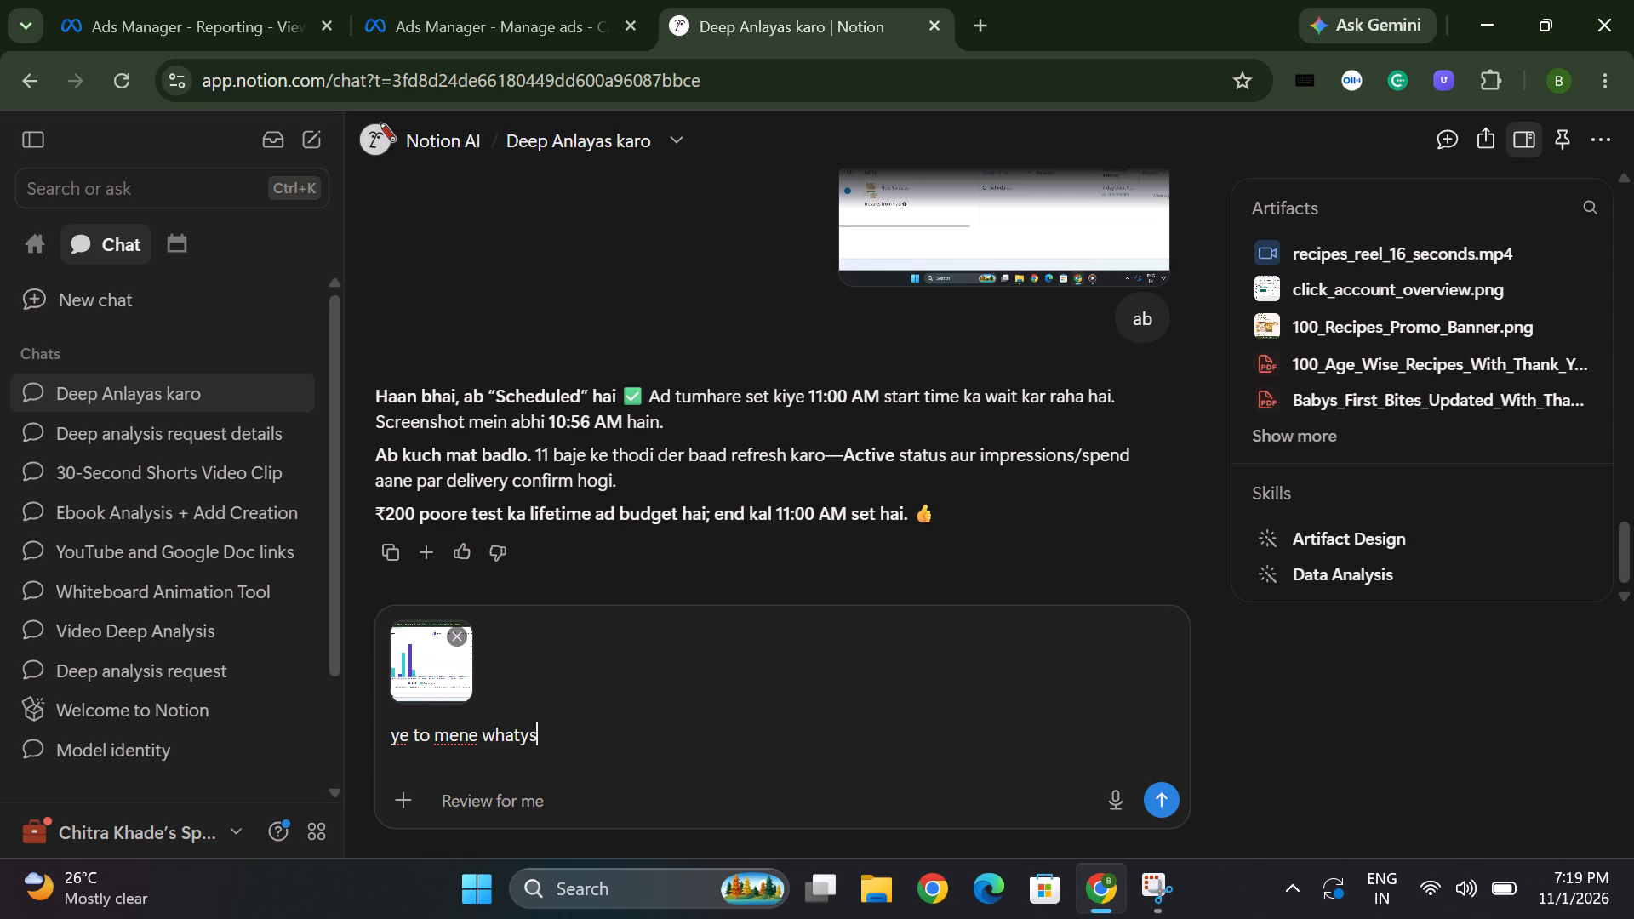
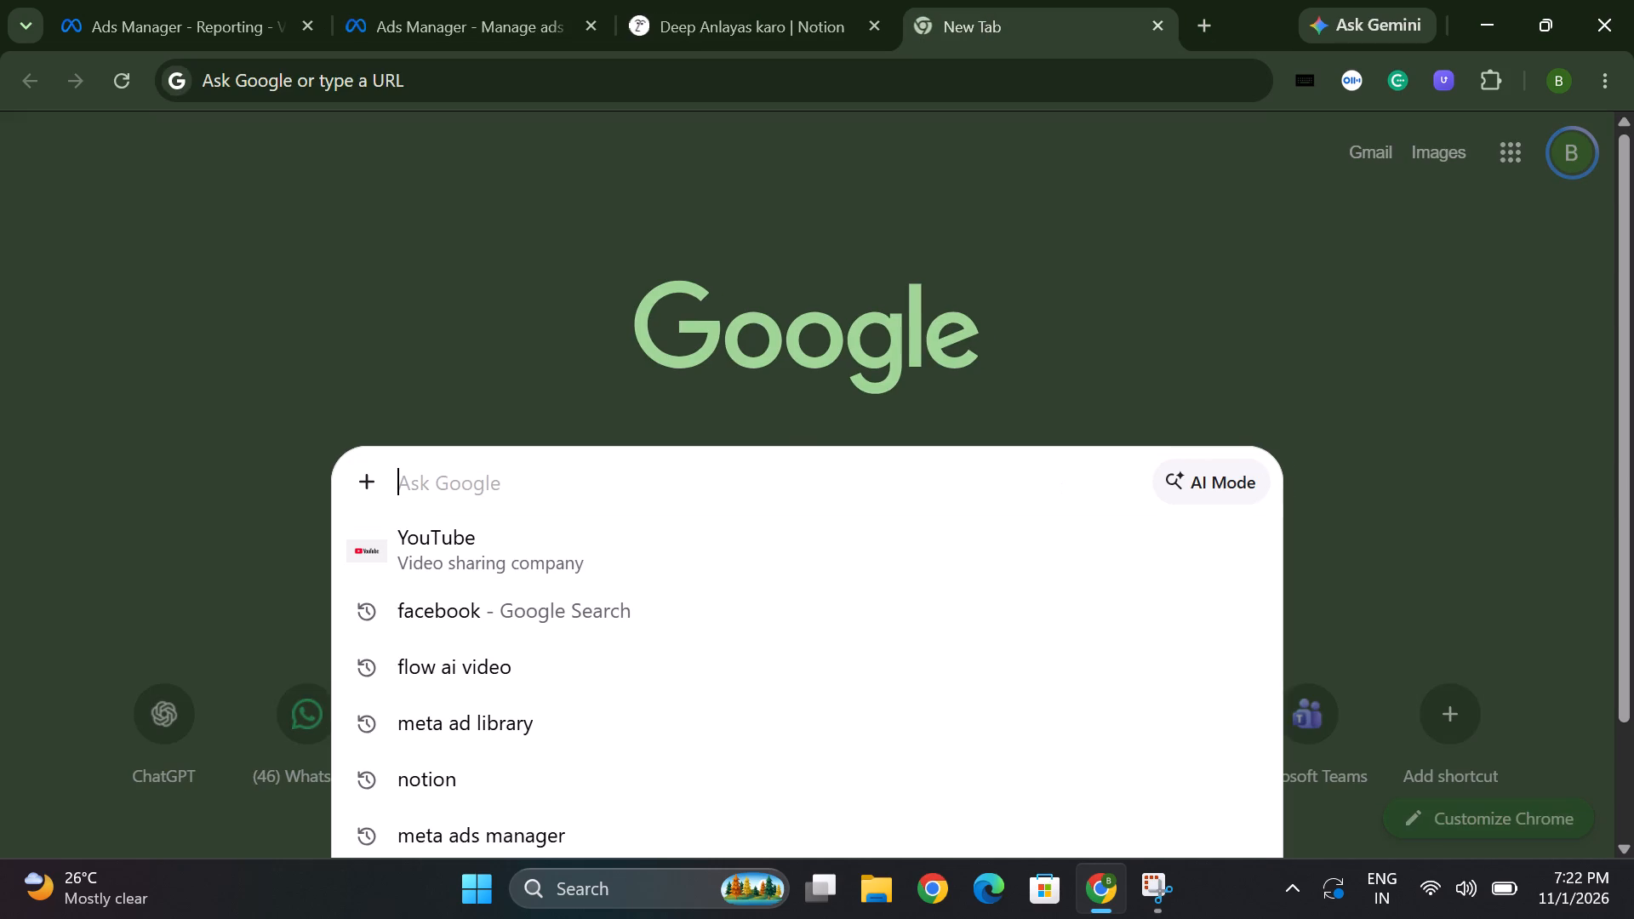
pyautogui.write('creatly')
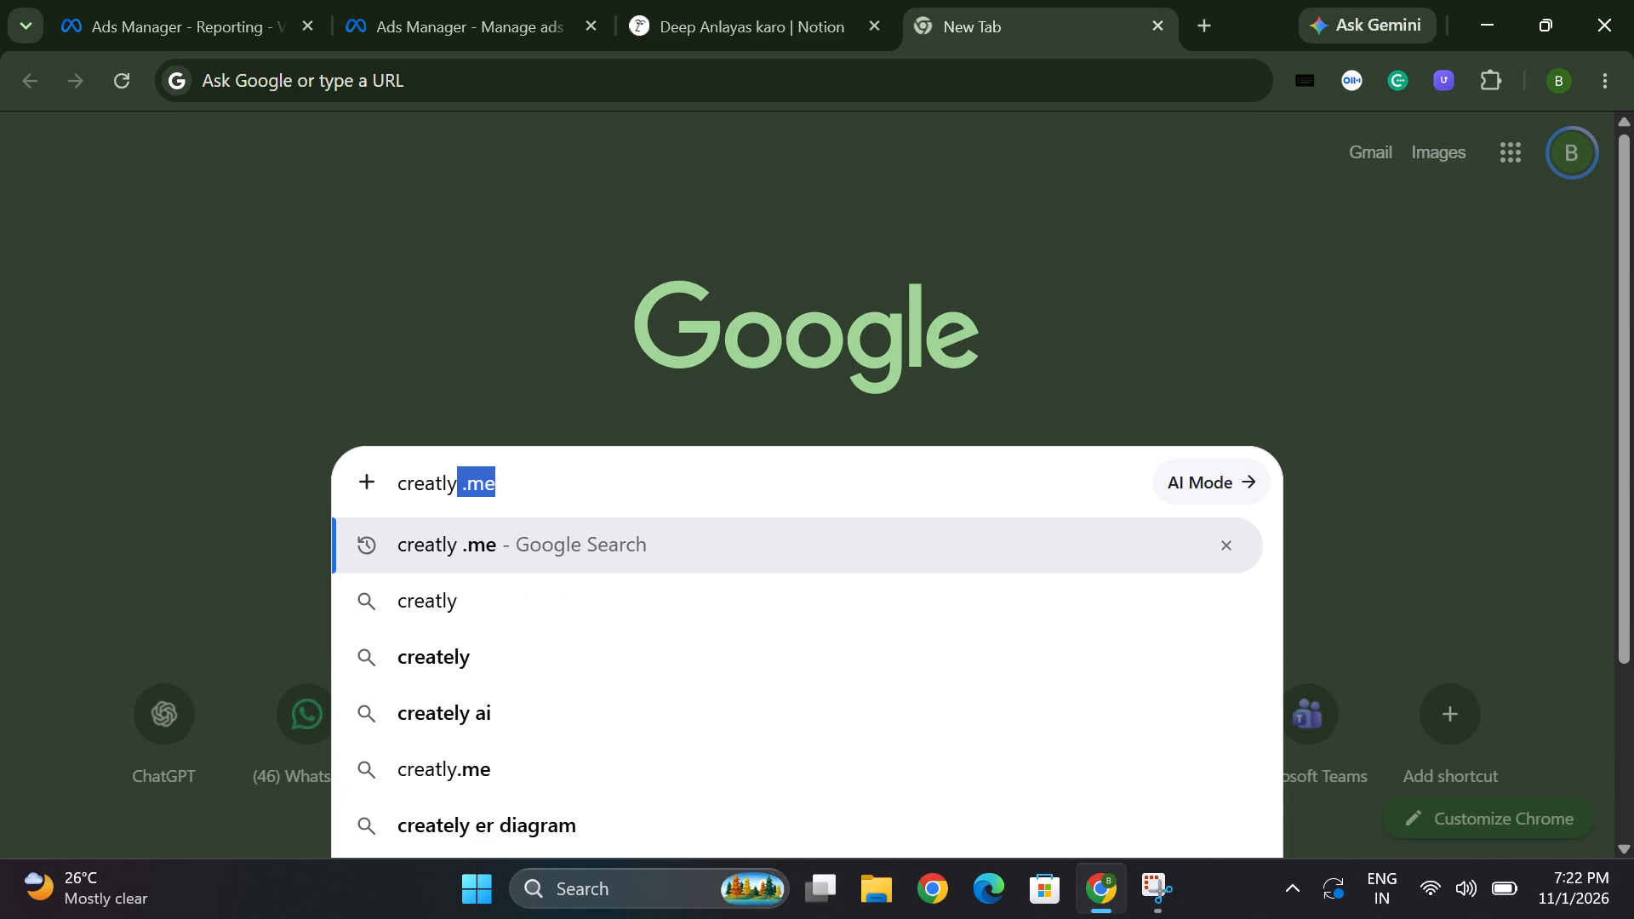
pyautogui.click(422, 548)
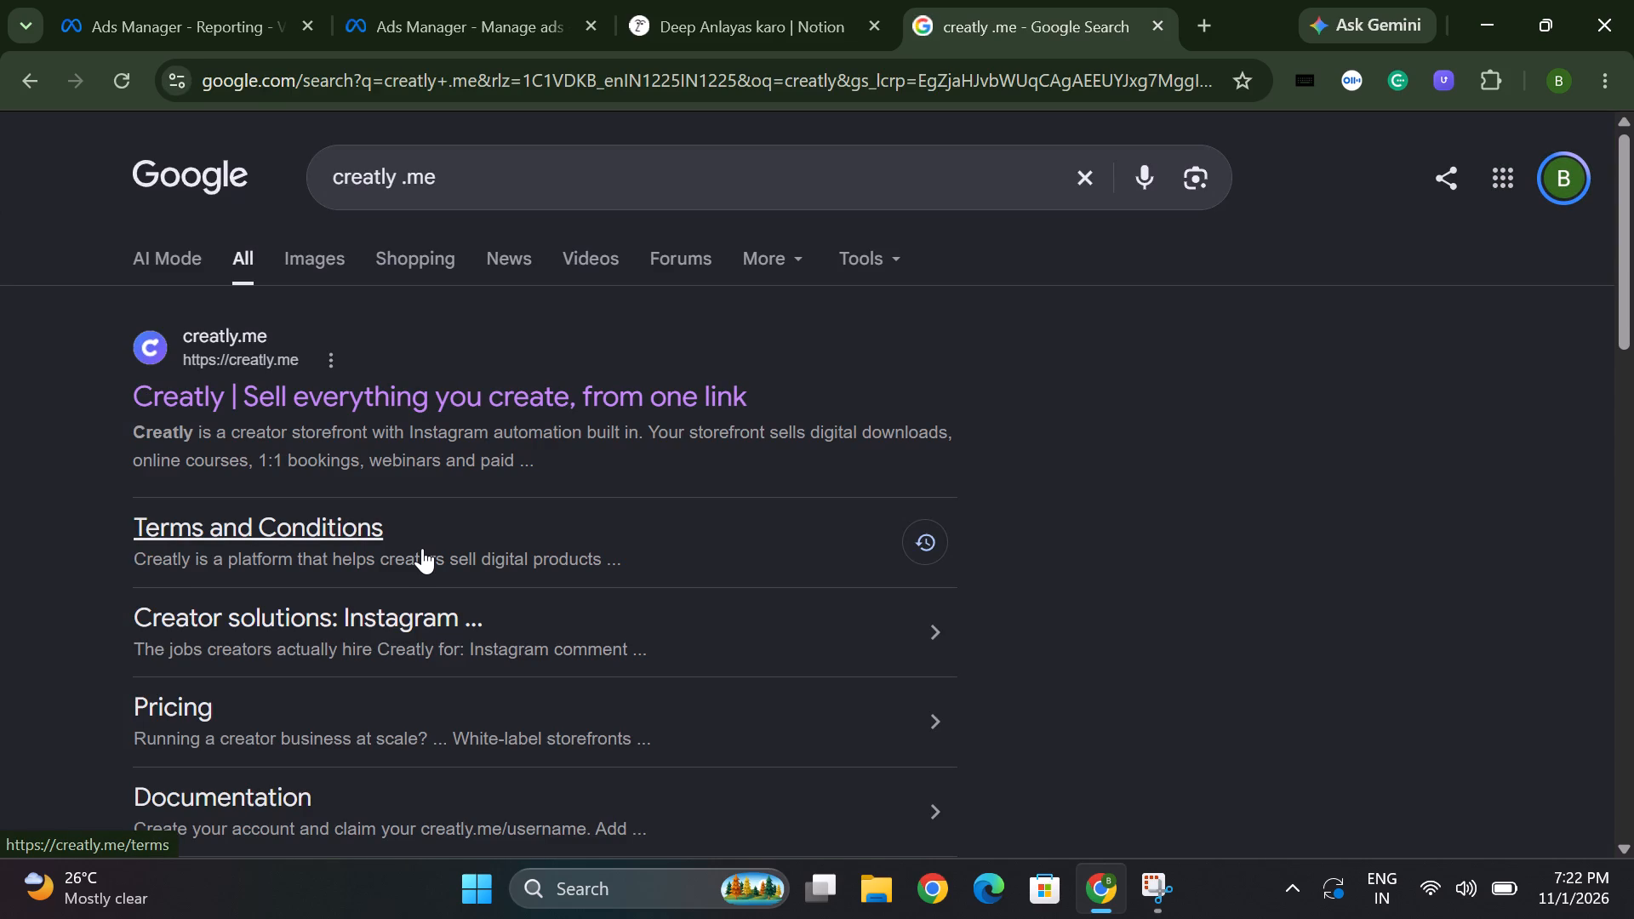
pyautogui.click(230, 388)
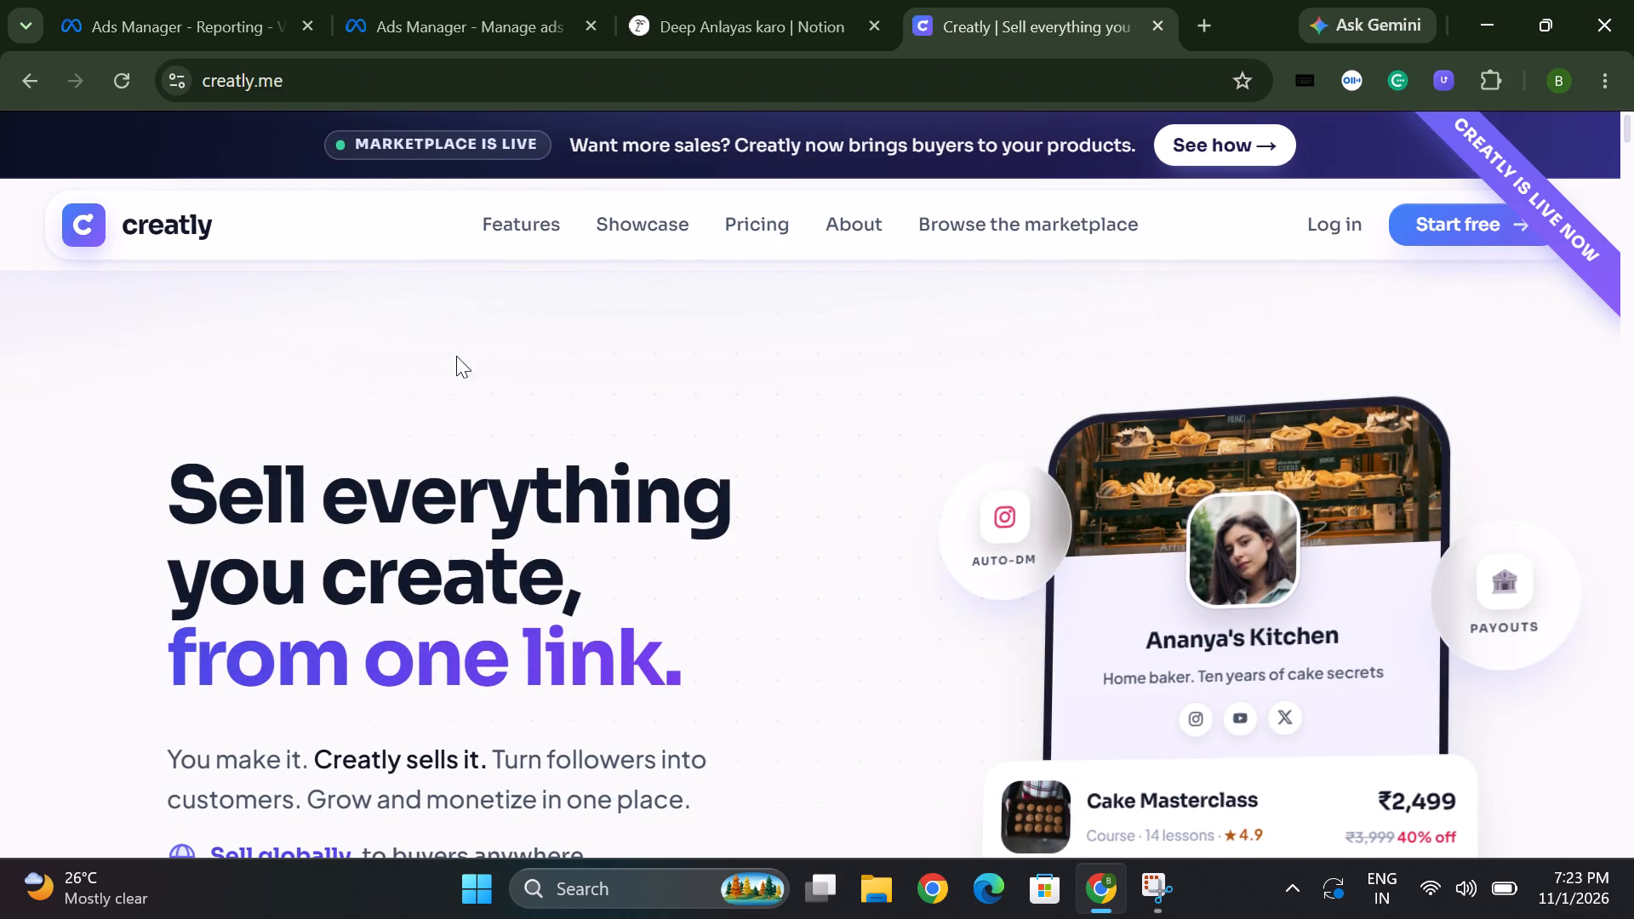
pyautogui.click(1311, 220)
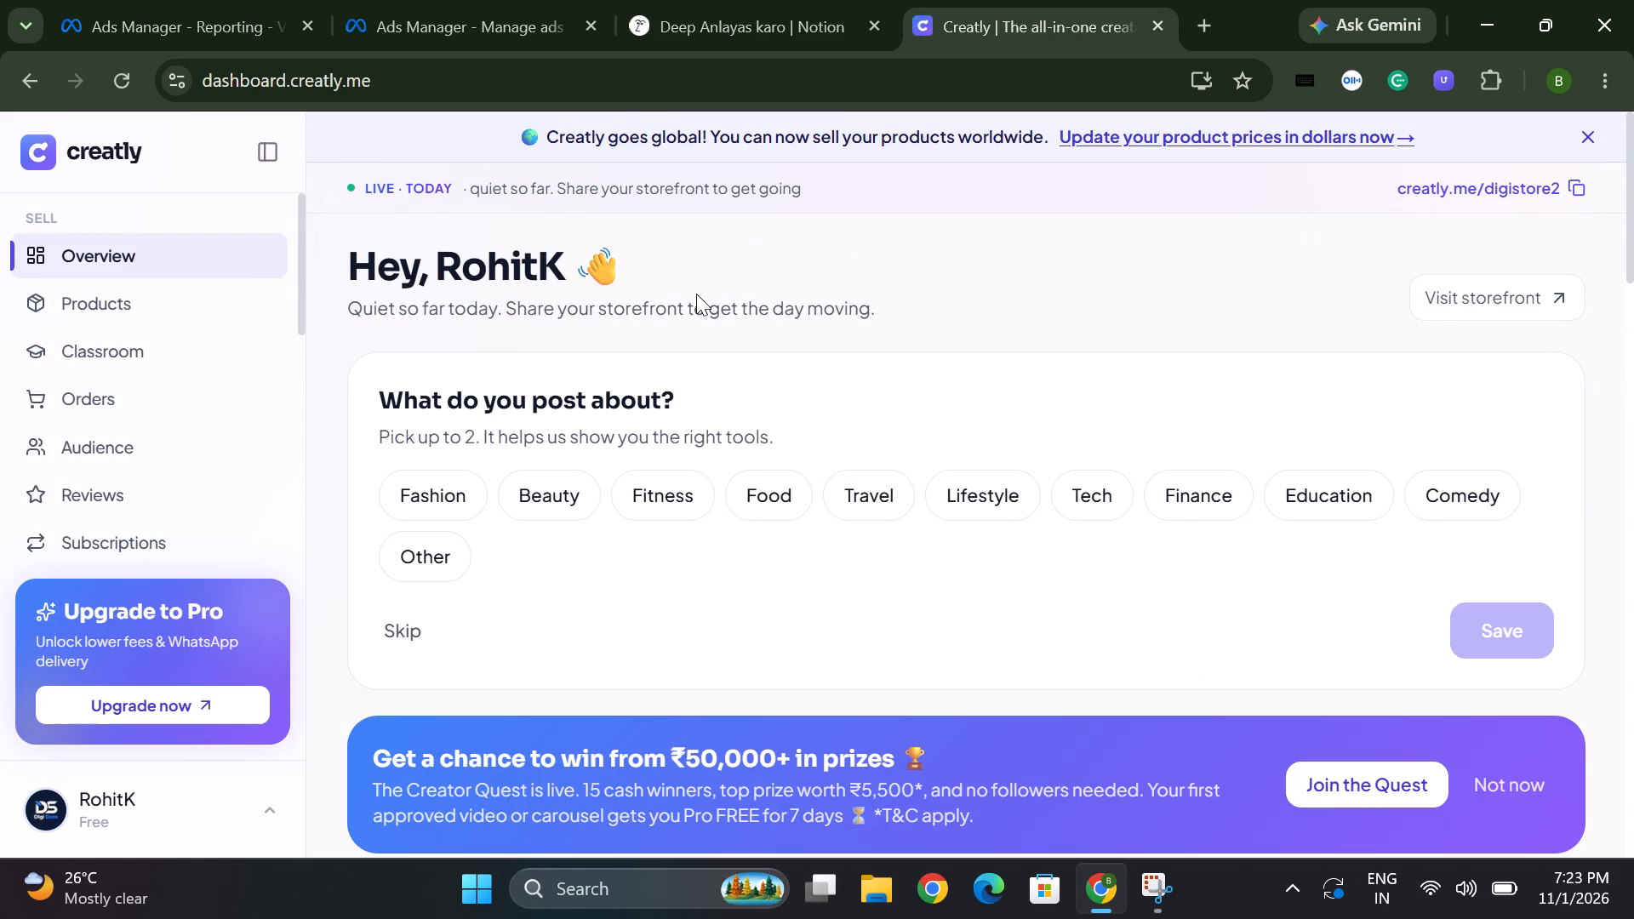
# Open the Orders page in the Creatly dashboard and examine the orders of the last 14 days.
pyautogui.scroll(-1, 664, 289)
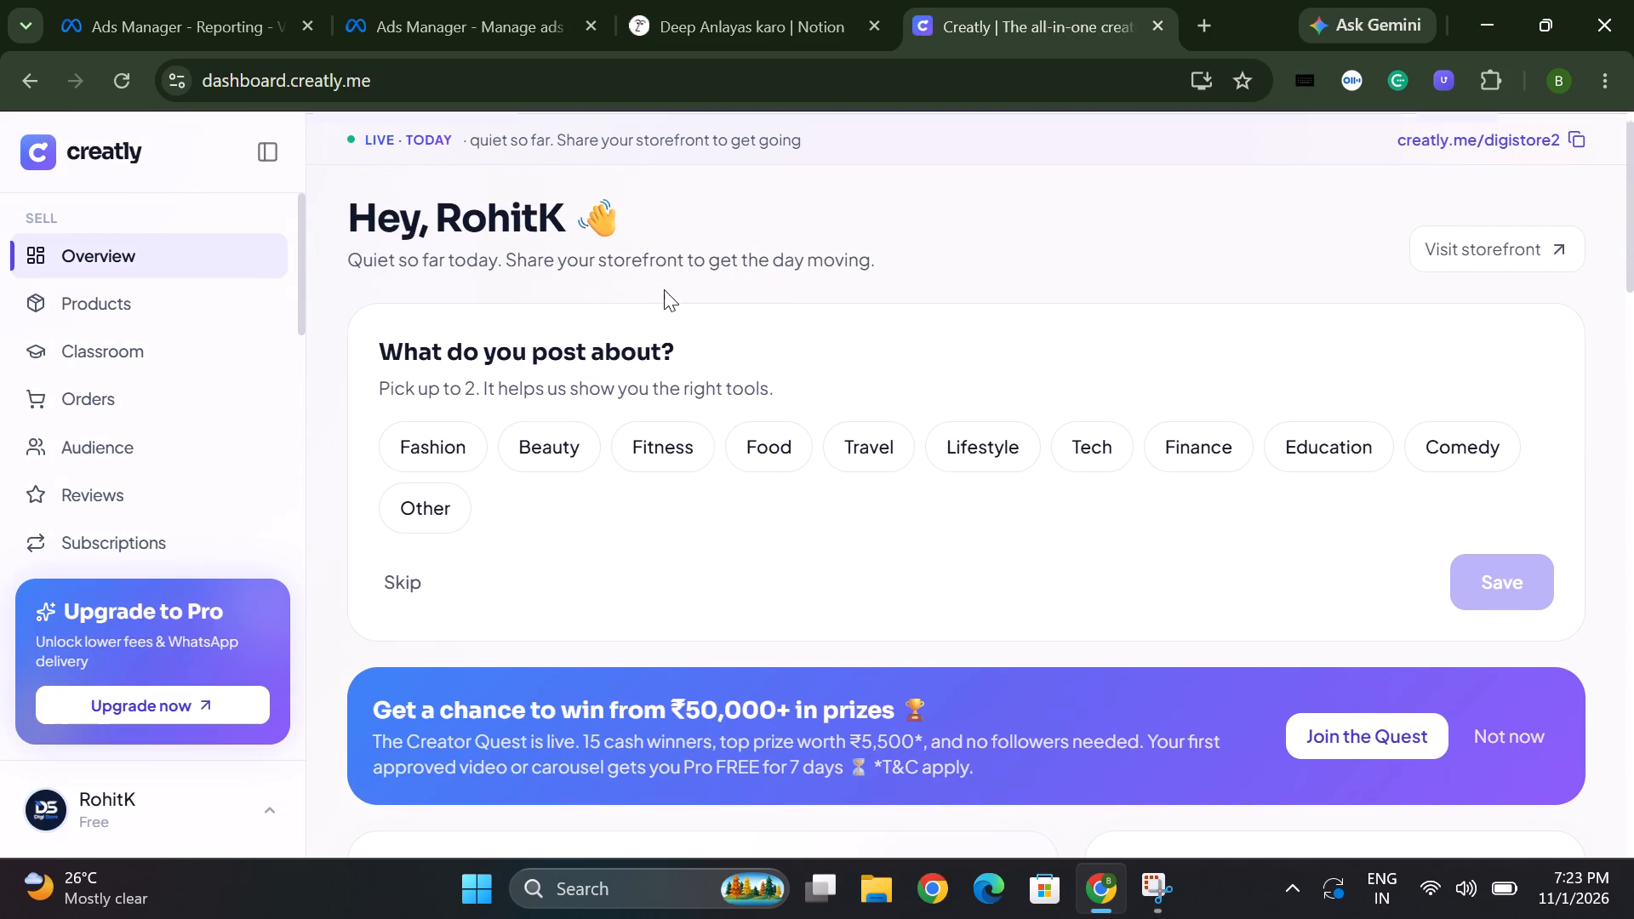
pyautogui.click(105, 398)
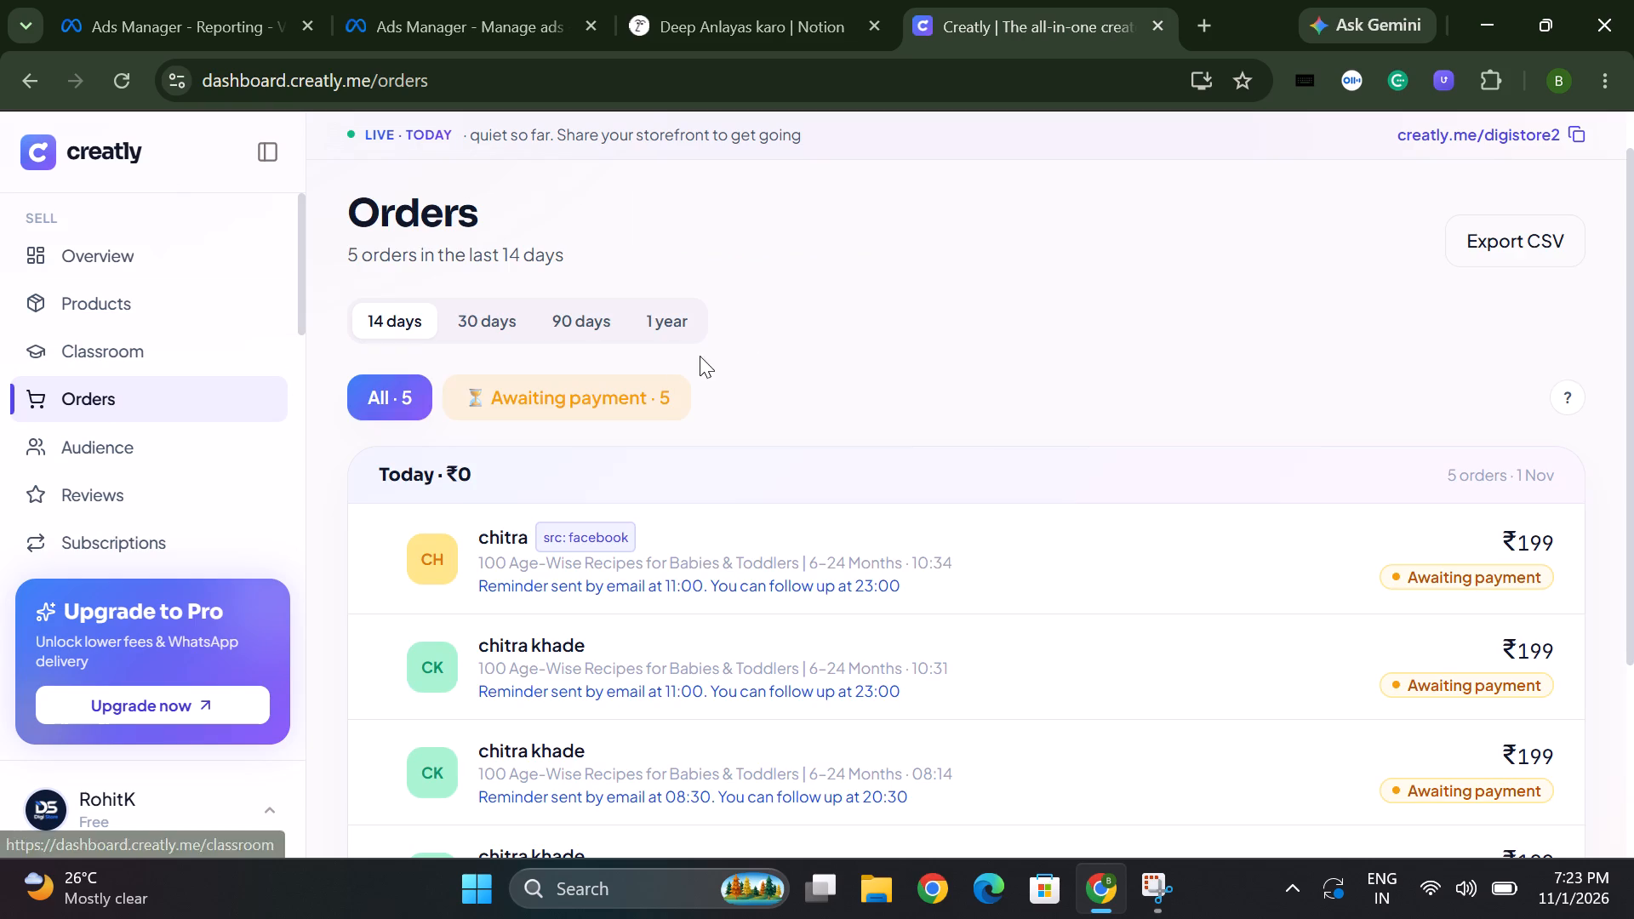
pyautogui.scroll(-2, 771, 358)
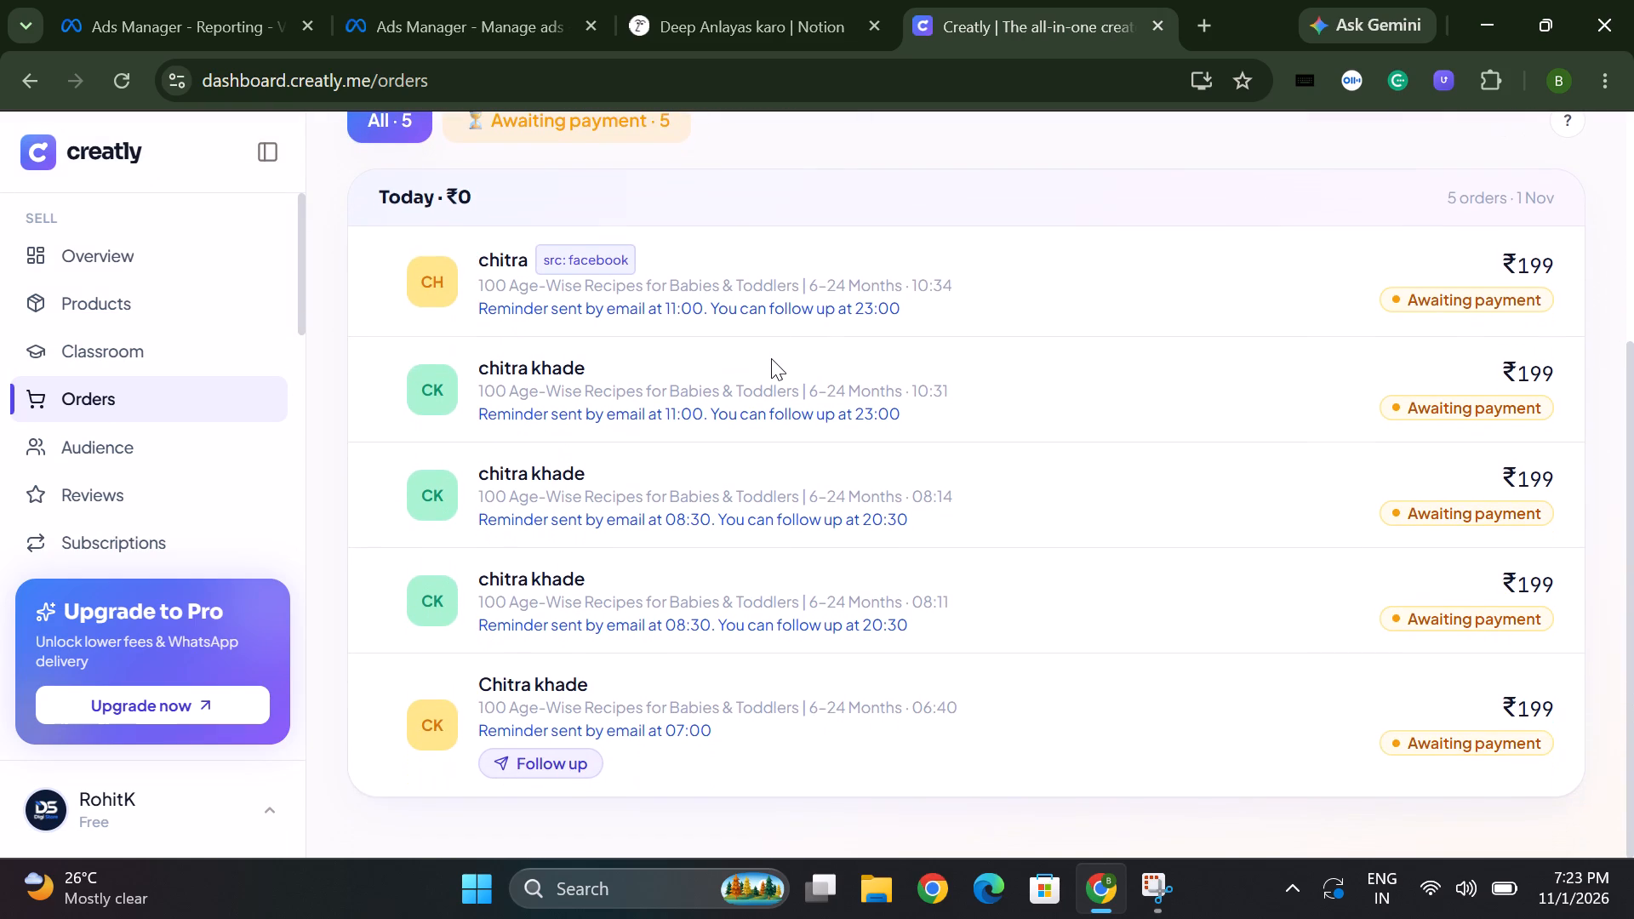
pyautogui.scroll(1, 771, 358)
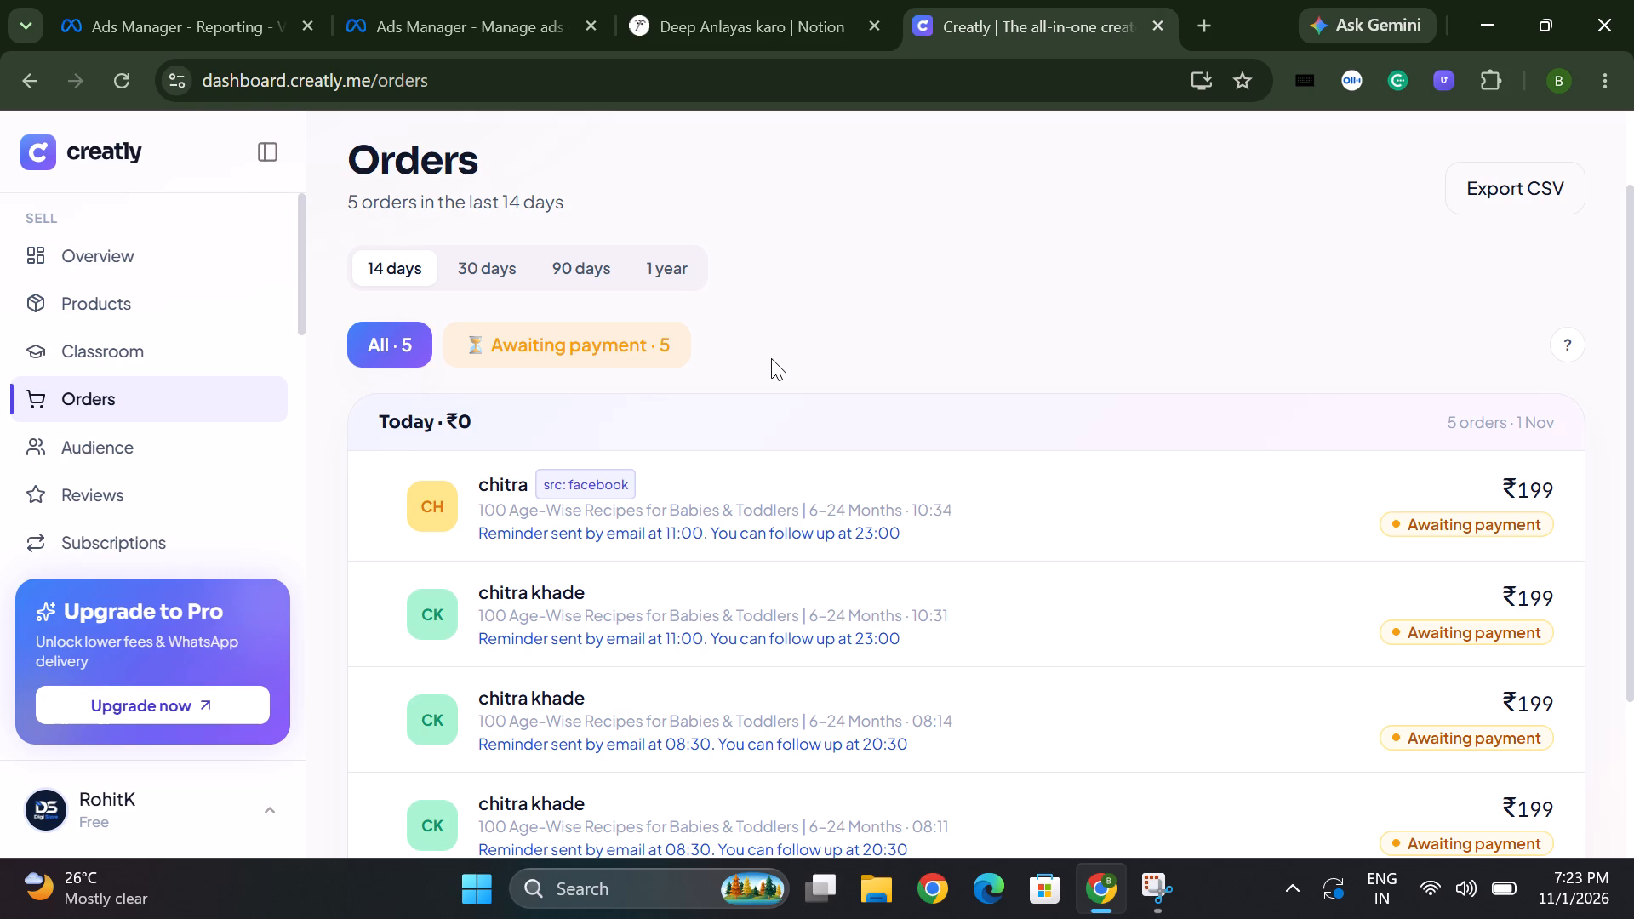
pyautogui.scroll(-1, 771, 358)
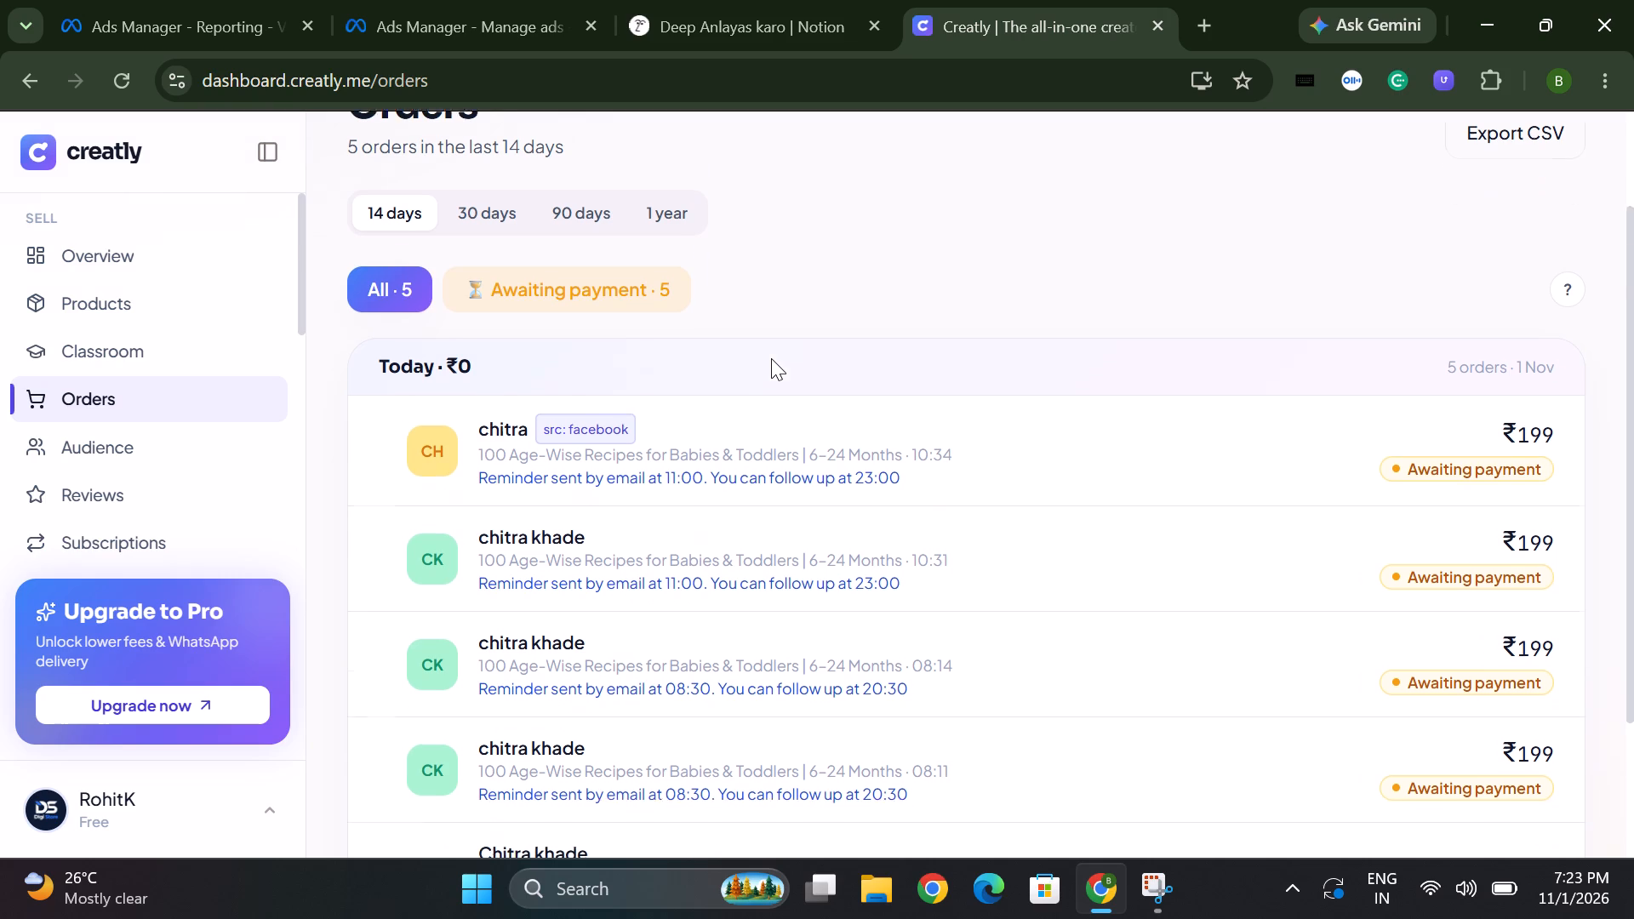
pyautogui.scroll(-1, 771, 358)
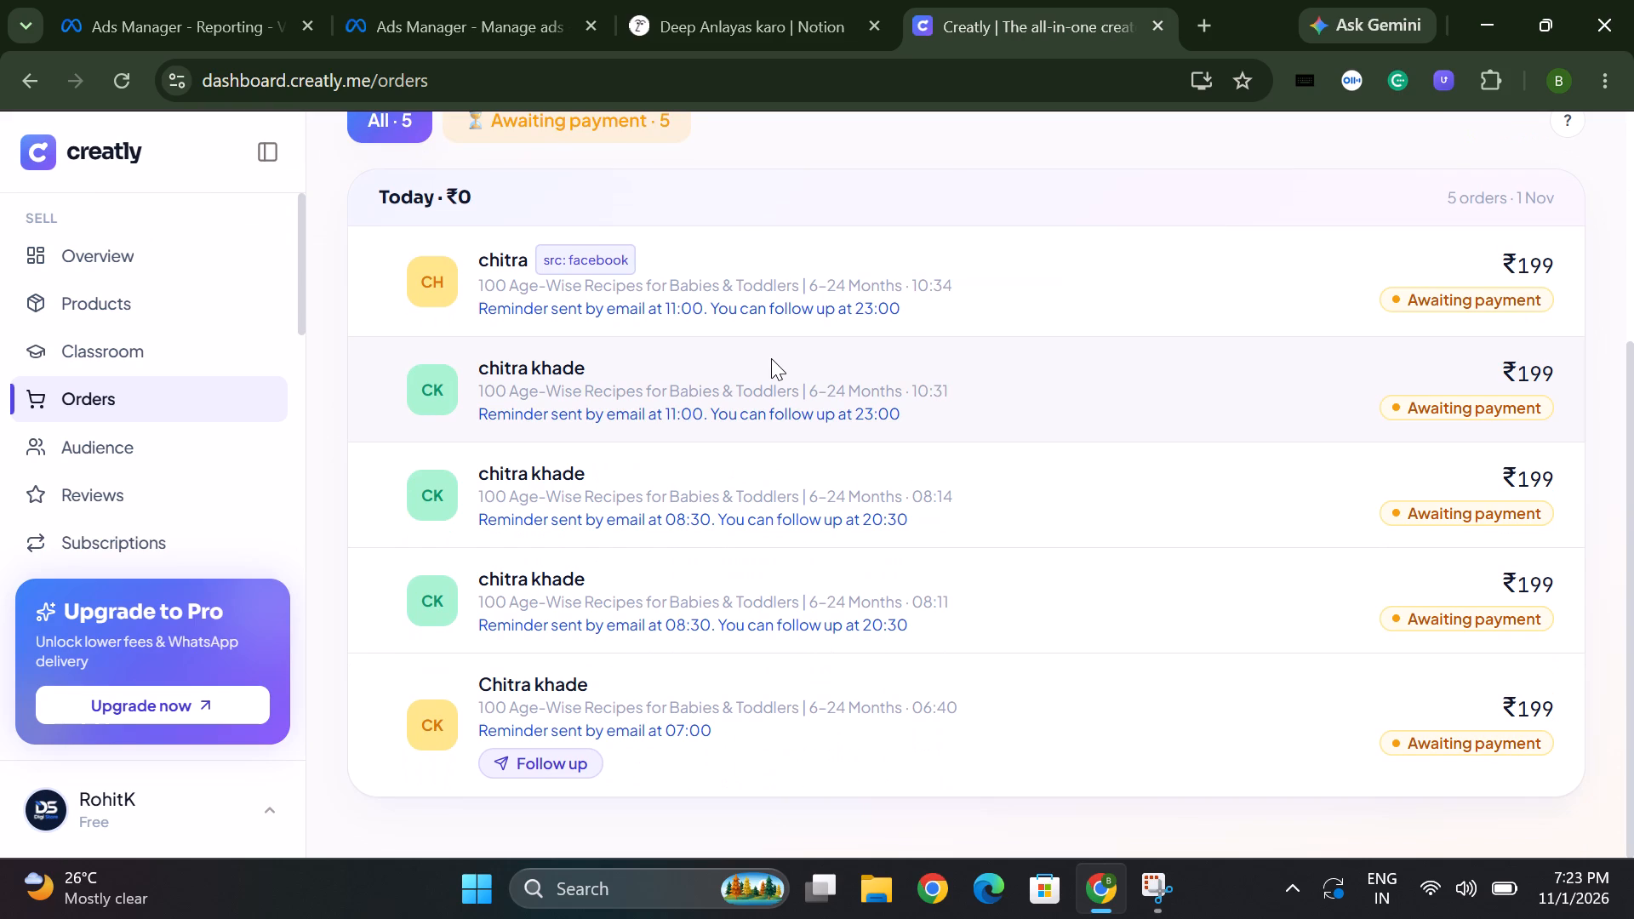
pyautogui.scroll(2, 771, 358)
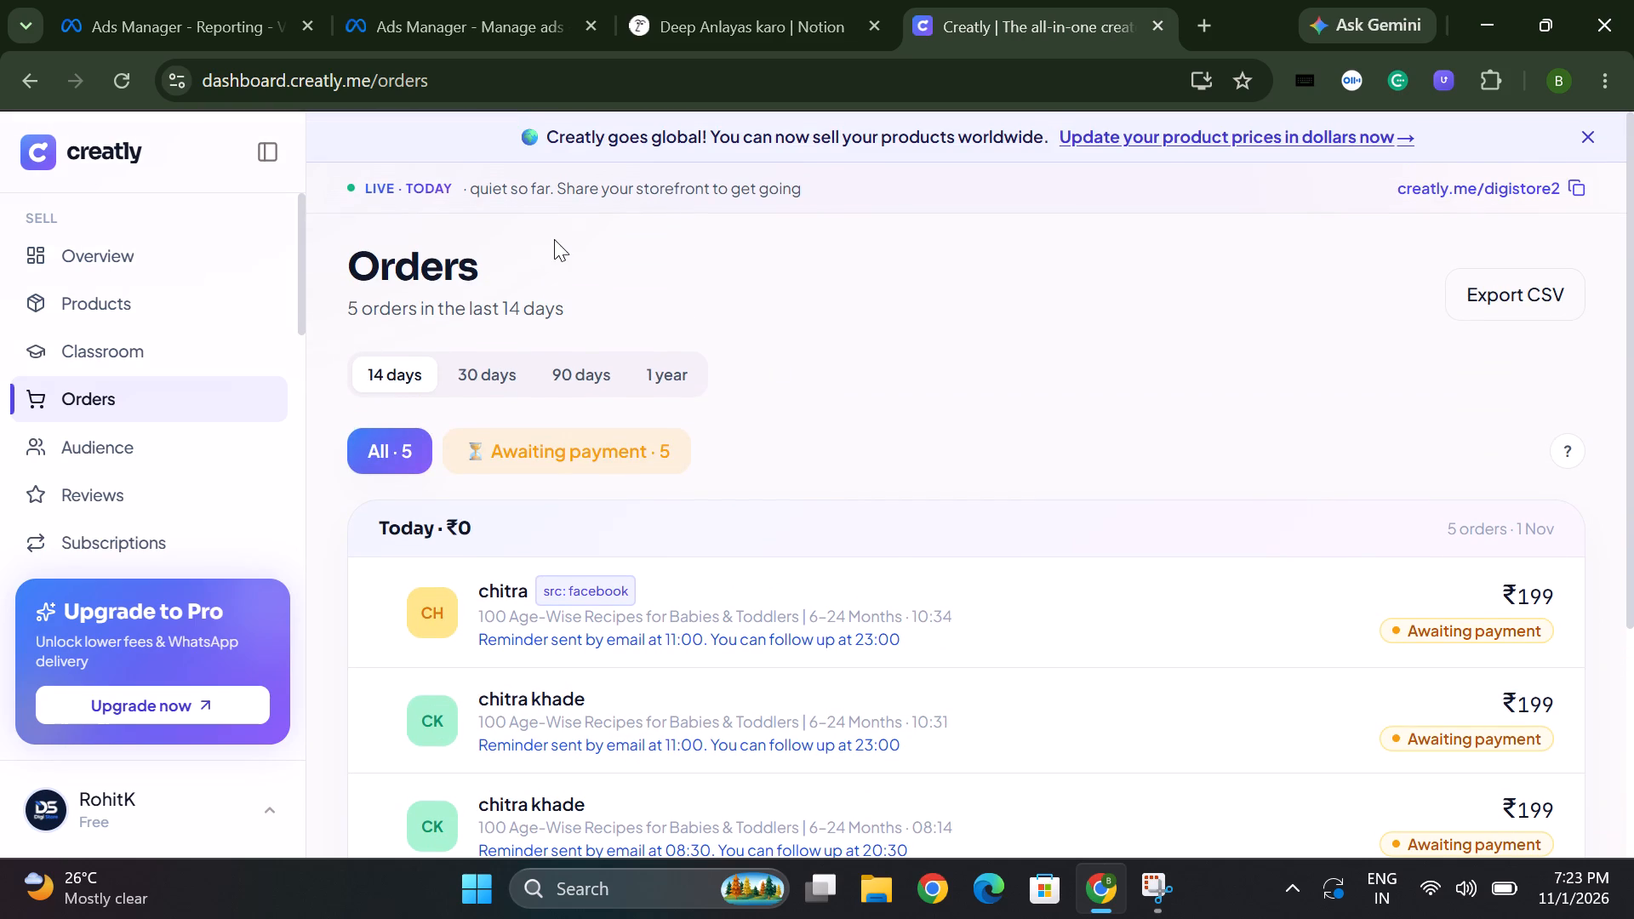
pyautogui.click(751, 10)
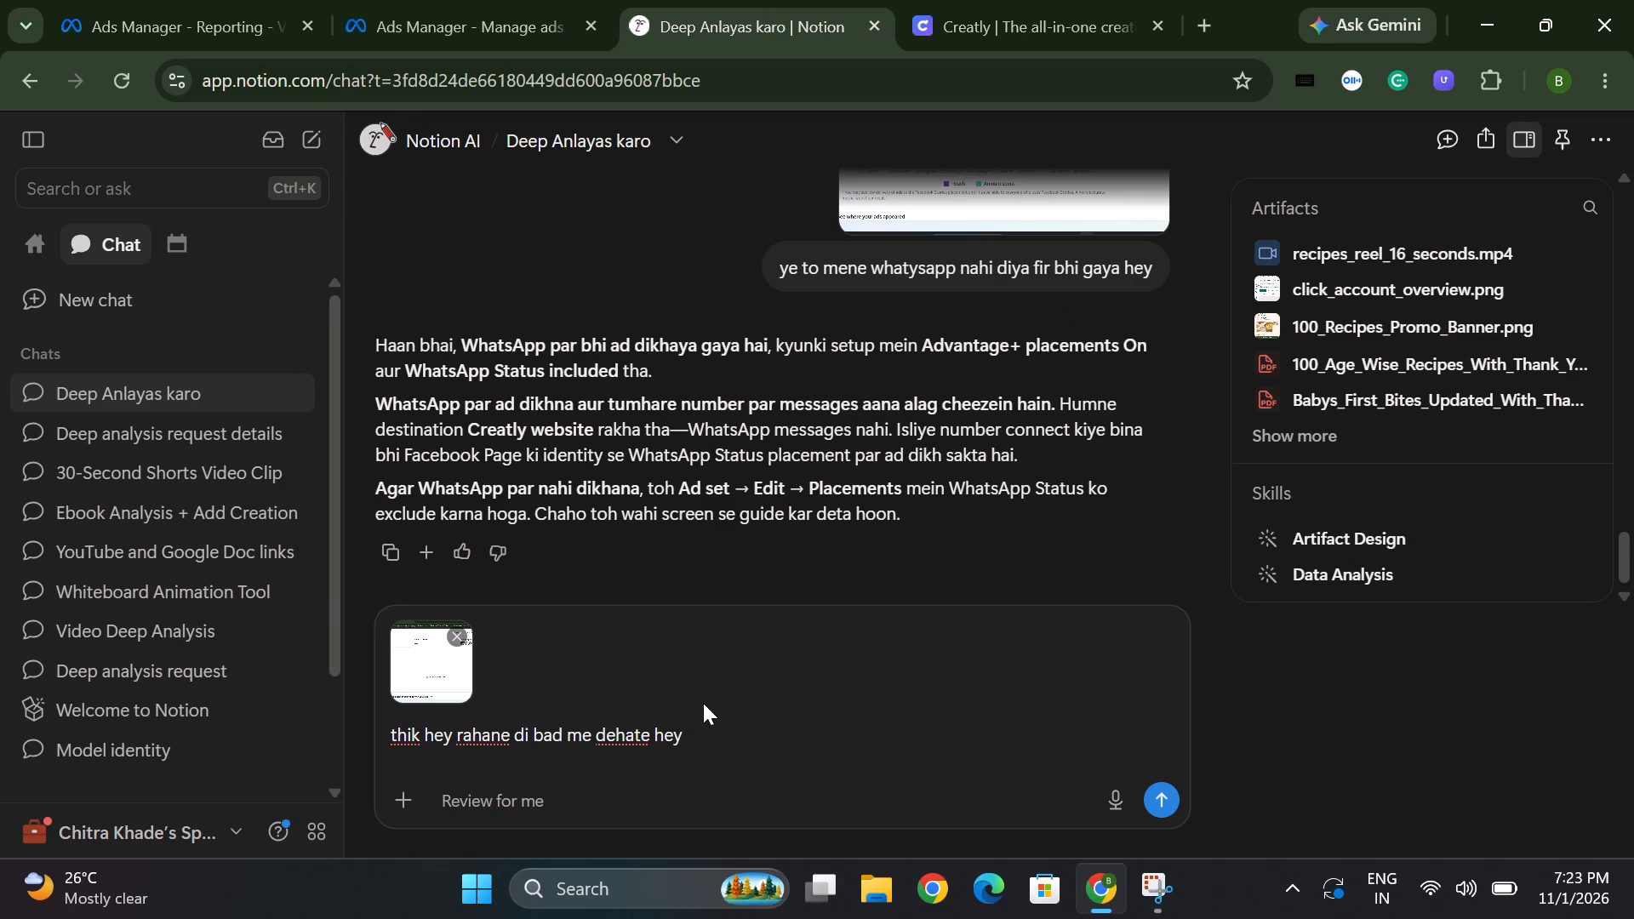
pyautogui.click(714, 725)
pyautogui.press('i')
pyautogui.write('tane spe')
pyautogui.write('nd')
pyautogui.press('space')
pyautogui.press('h')
pyautogui.write('ui hey')
pyautogui.press('space')
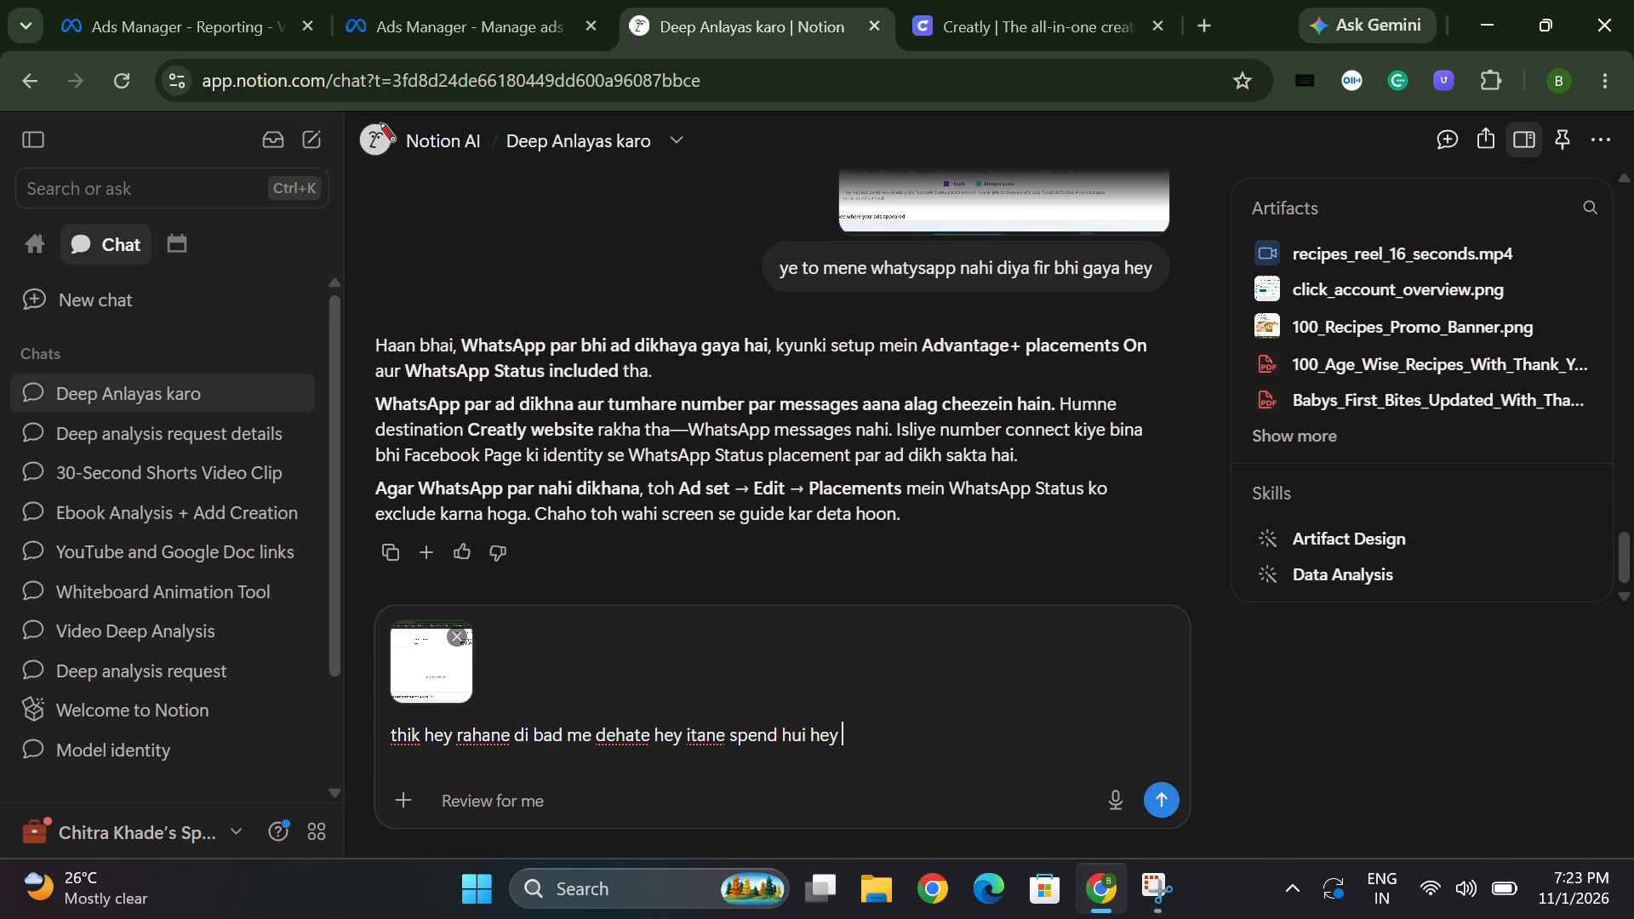
pyautogui.press('a')
pyautogui.press('b')
pyautogui.press('space')
pyautogui.write('cr')
pyautogui.write('atly p')
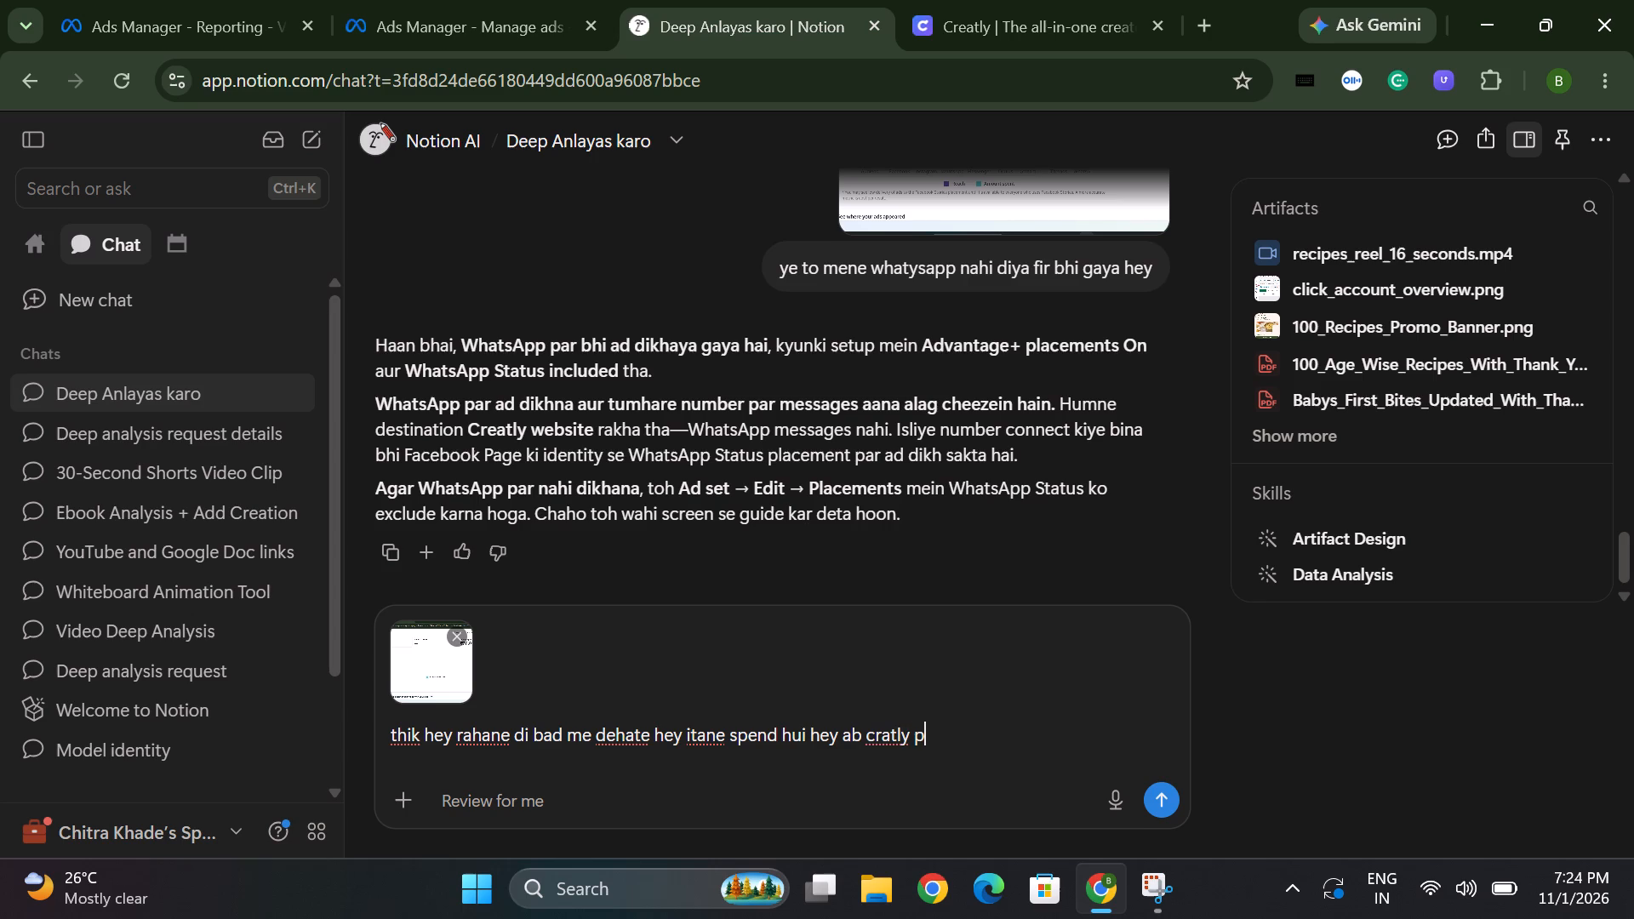
pyautogui.write('e koi gaya')
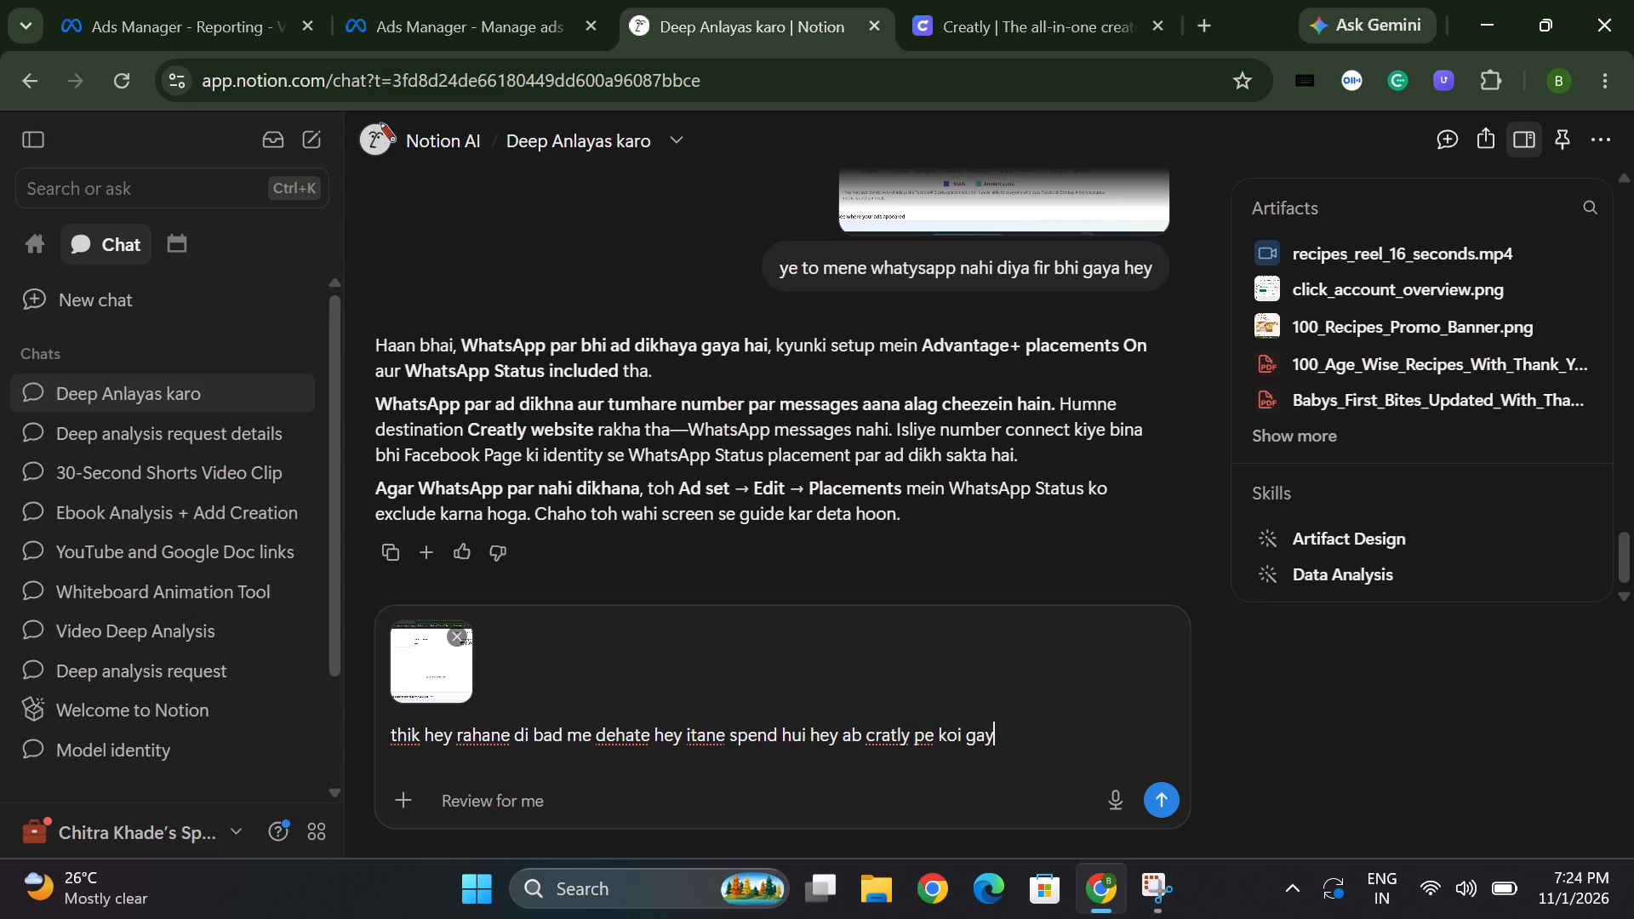
pyautogui.press('space')
pyautogui.write('bhi nahi')
pyautogui.press('space')
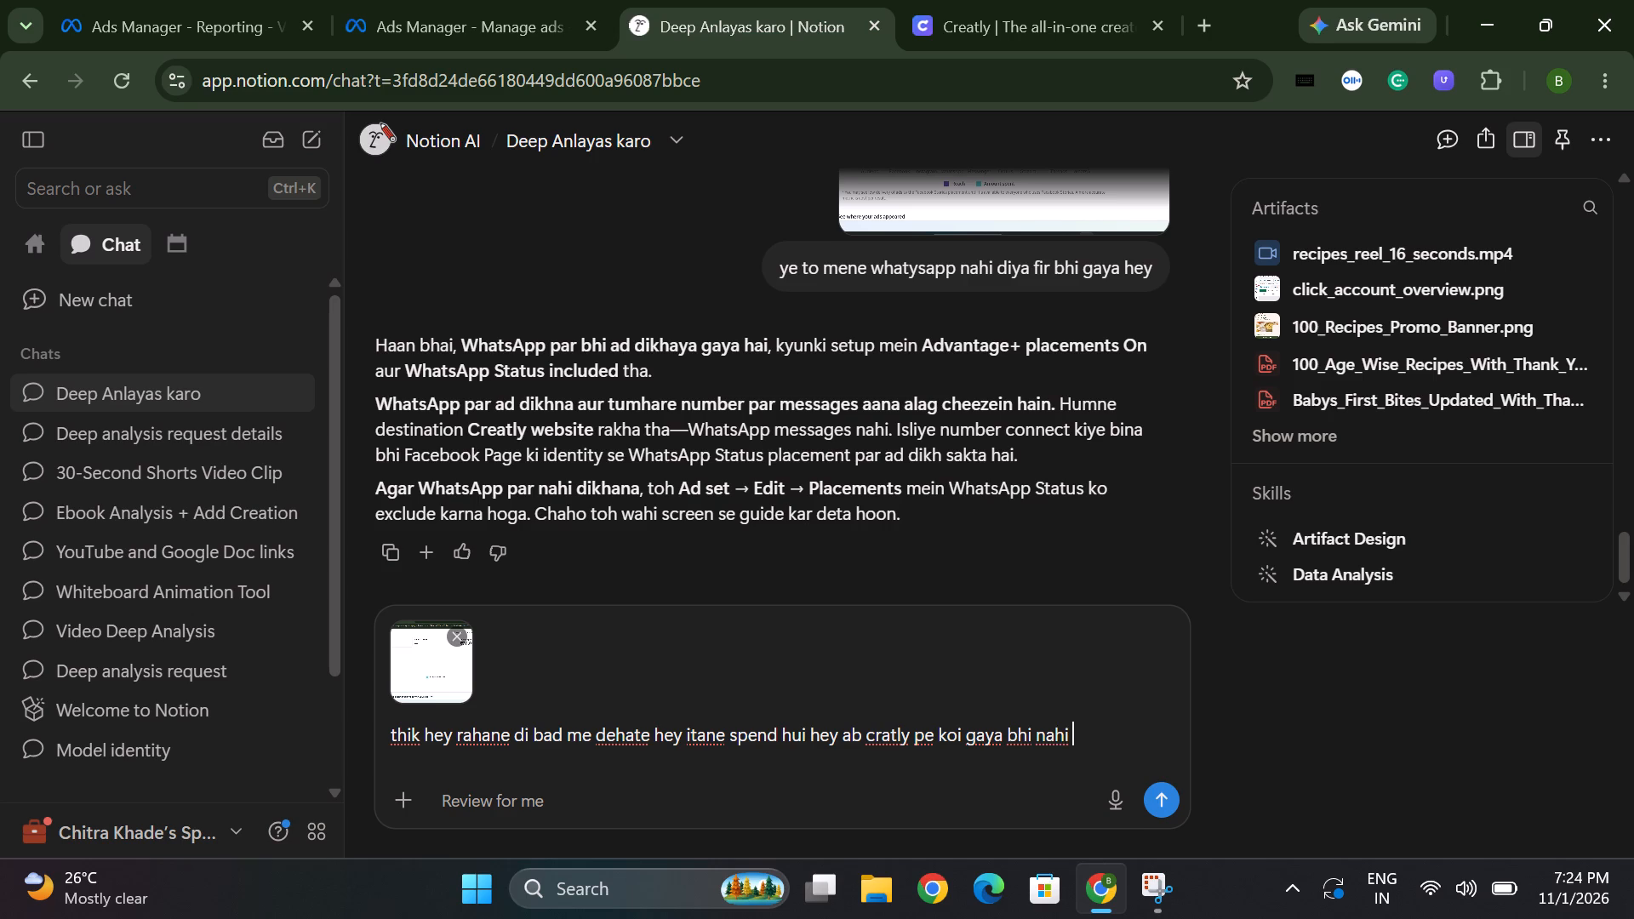
pyautogui.write('link')
pyautogui.press('space')
pyautogui.write('to dekha hey kya kisine kese dekh')
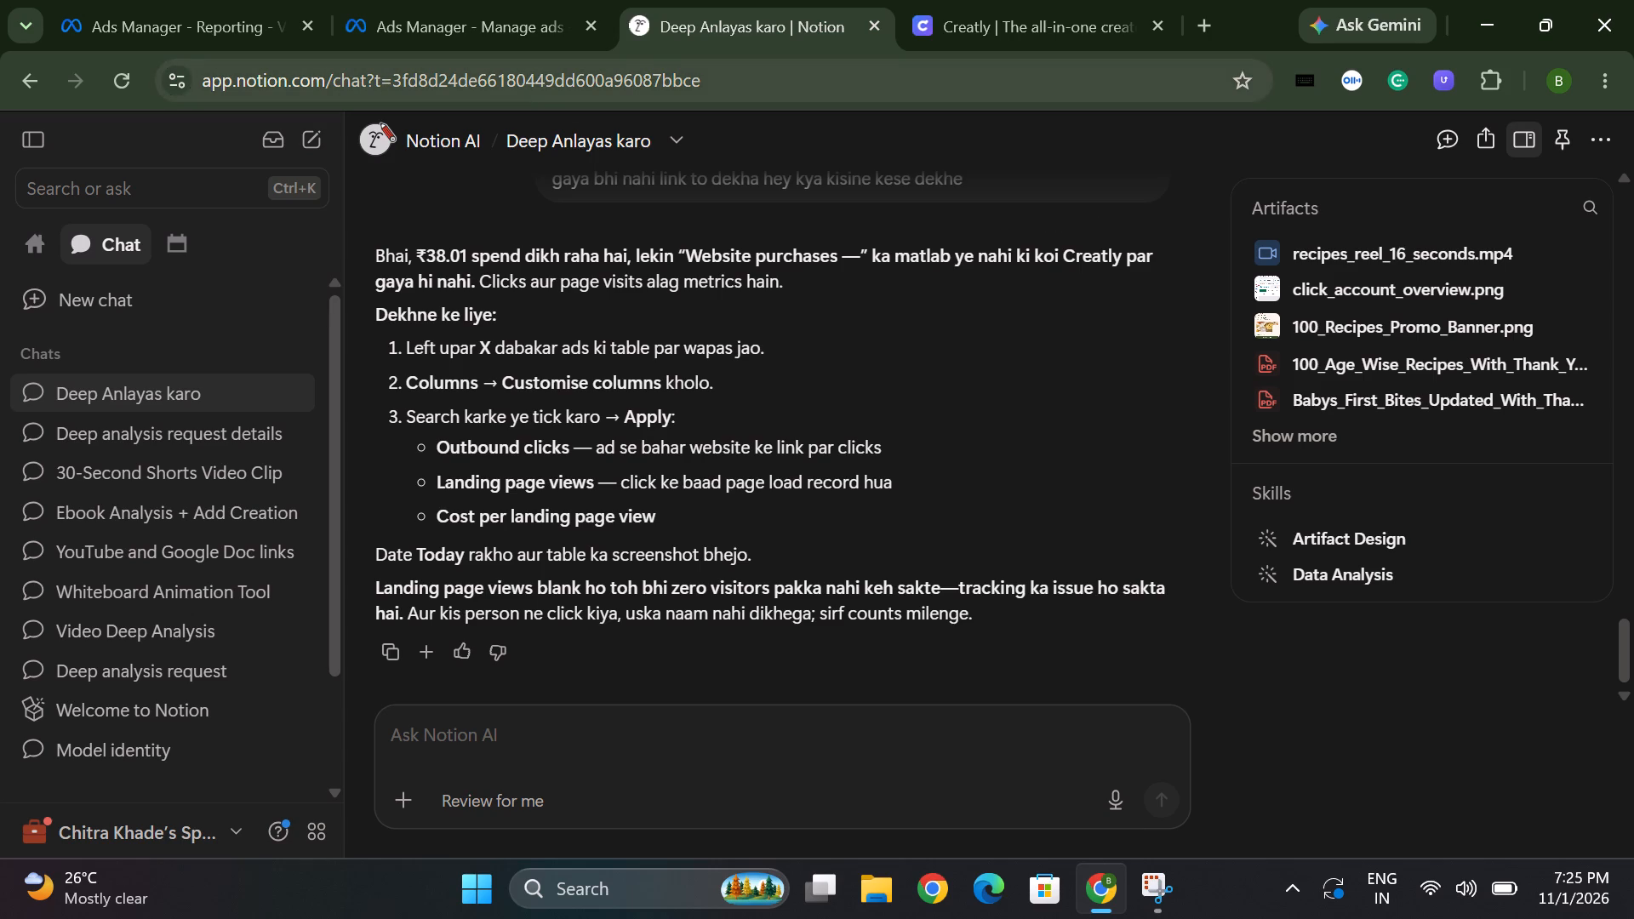
# Return to Ads Manager, close the Reel Sales Test performance view and examine the campaign's columns through to Bid strategy.
pyautogui.click(463, 0)
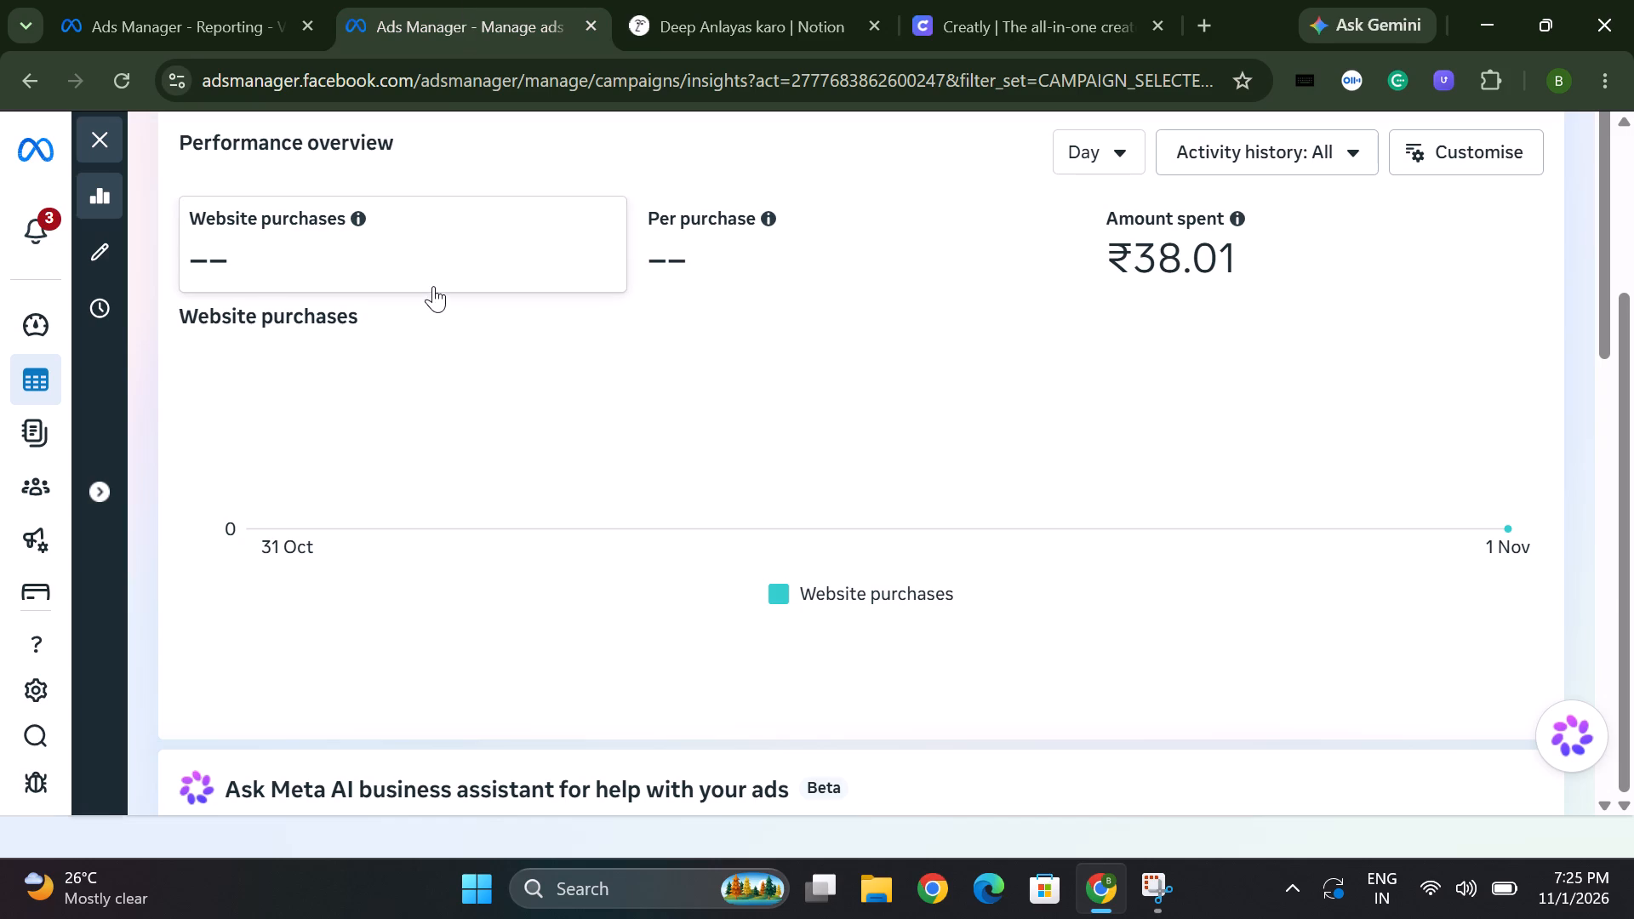
pyautogui.scroll(3, 433, 286)
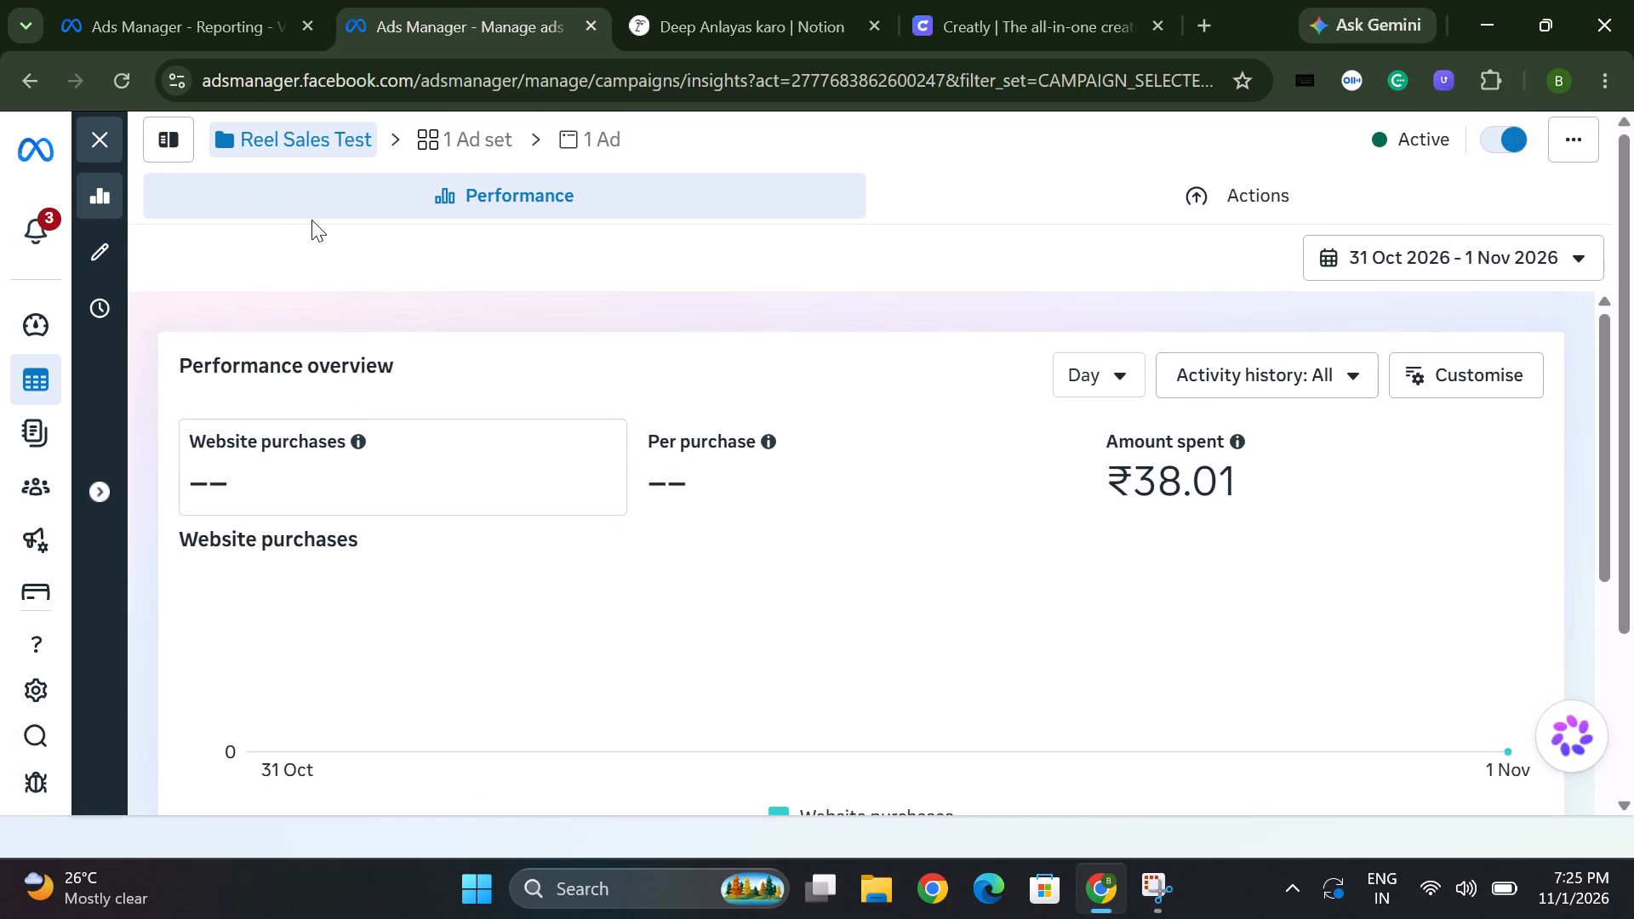
pyautogui.click(93, 125)
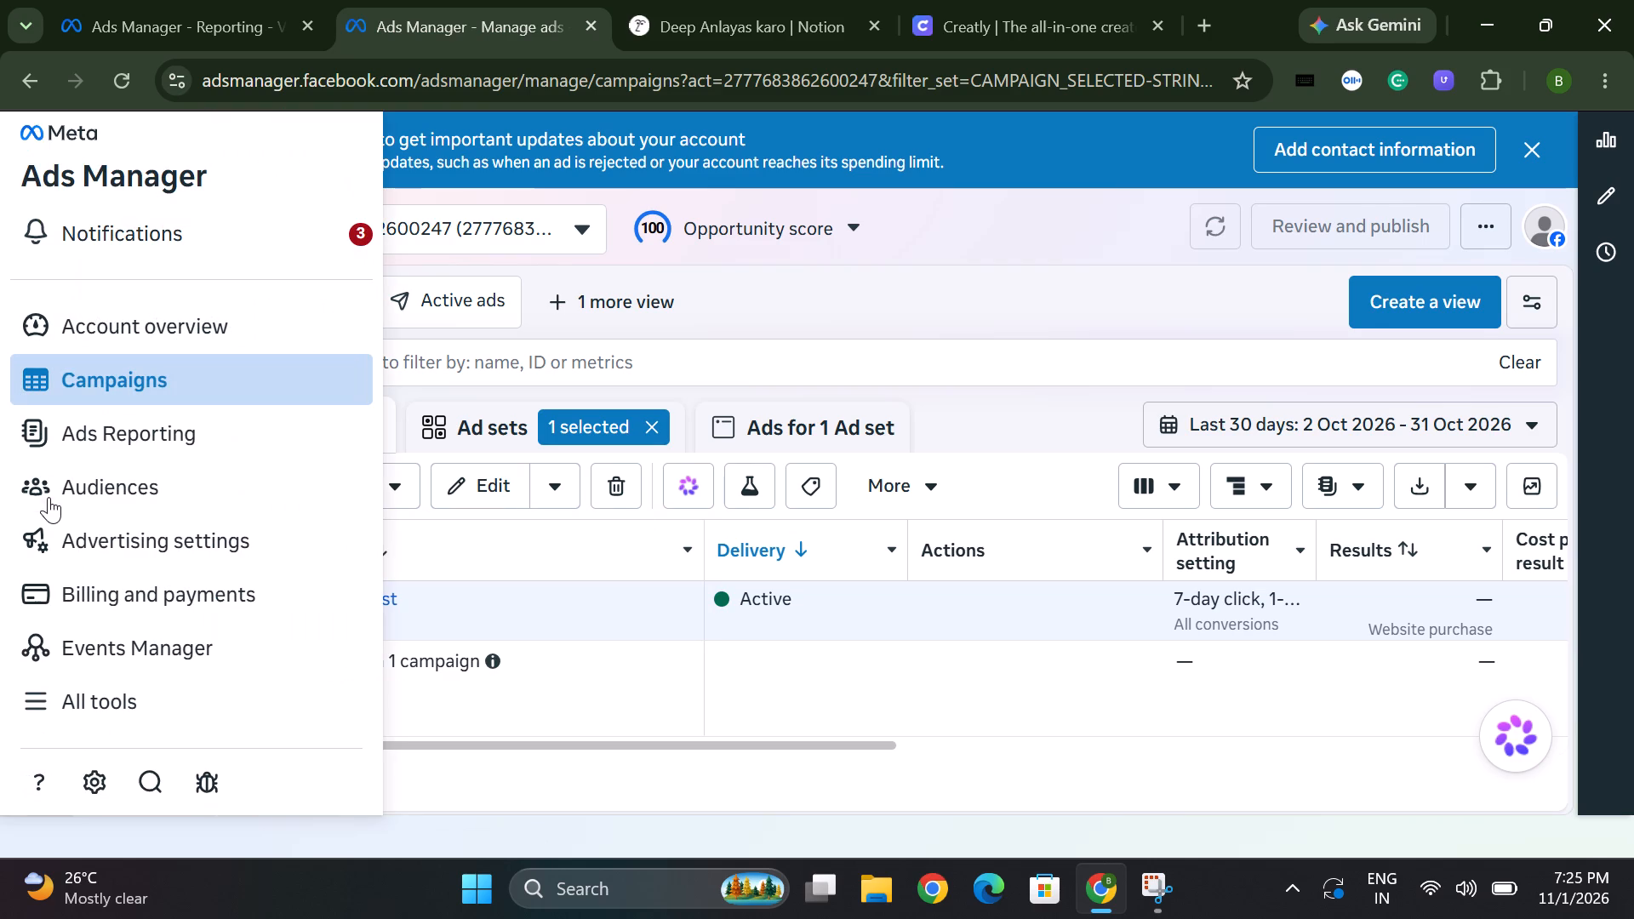
pyautogui.scroll(-4, 49, 497)
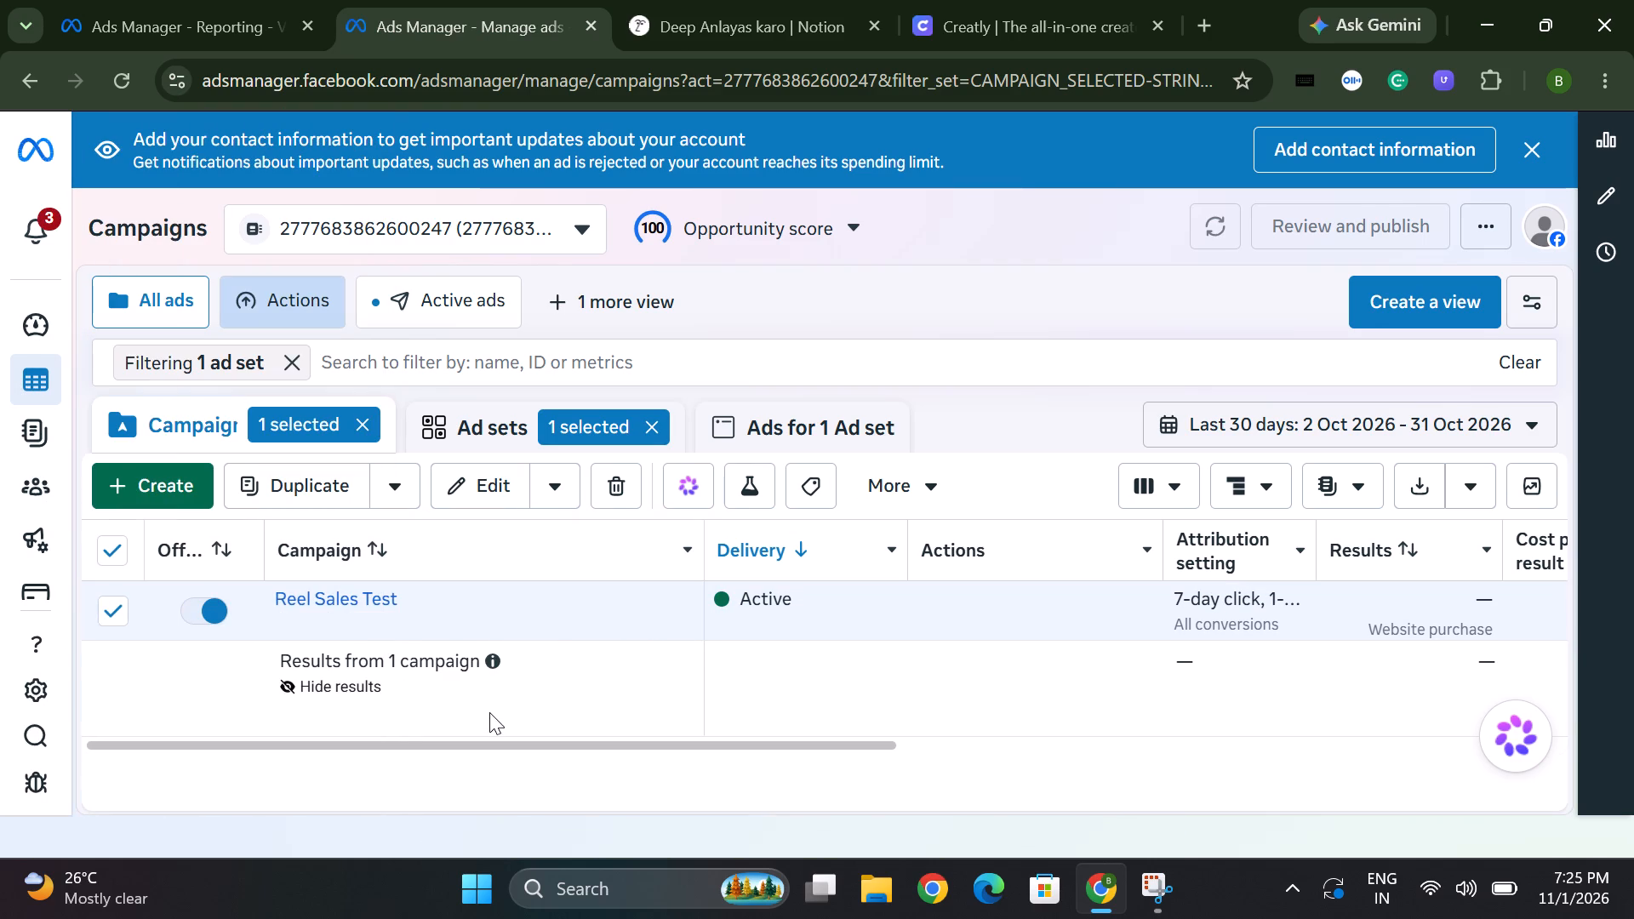
pyautogui.hscroll(-3, 546, 694)
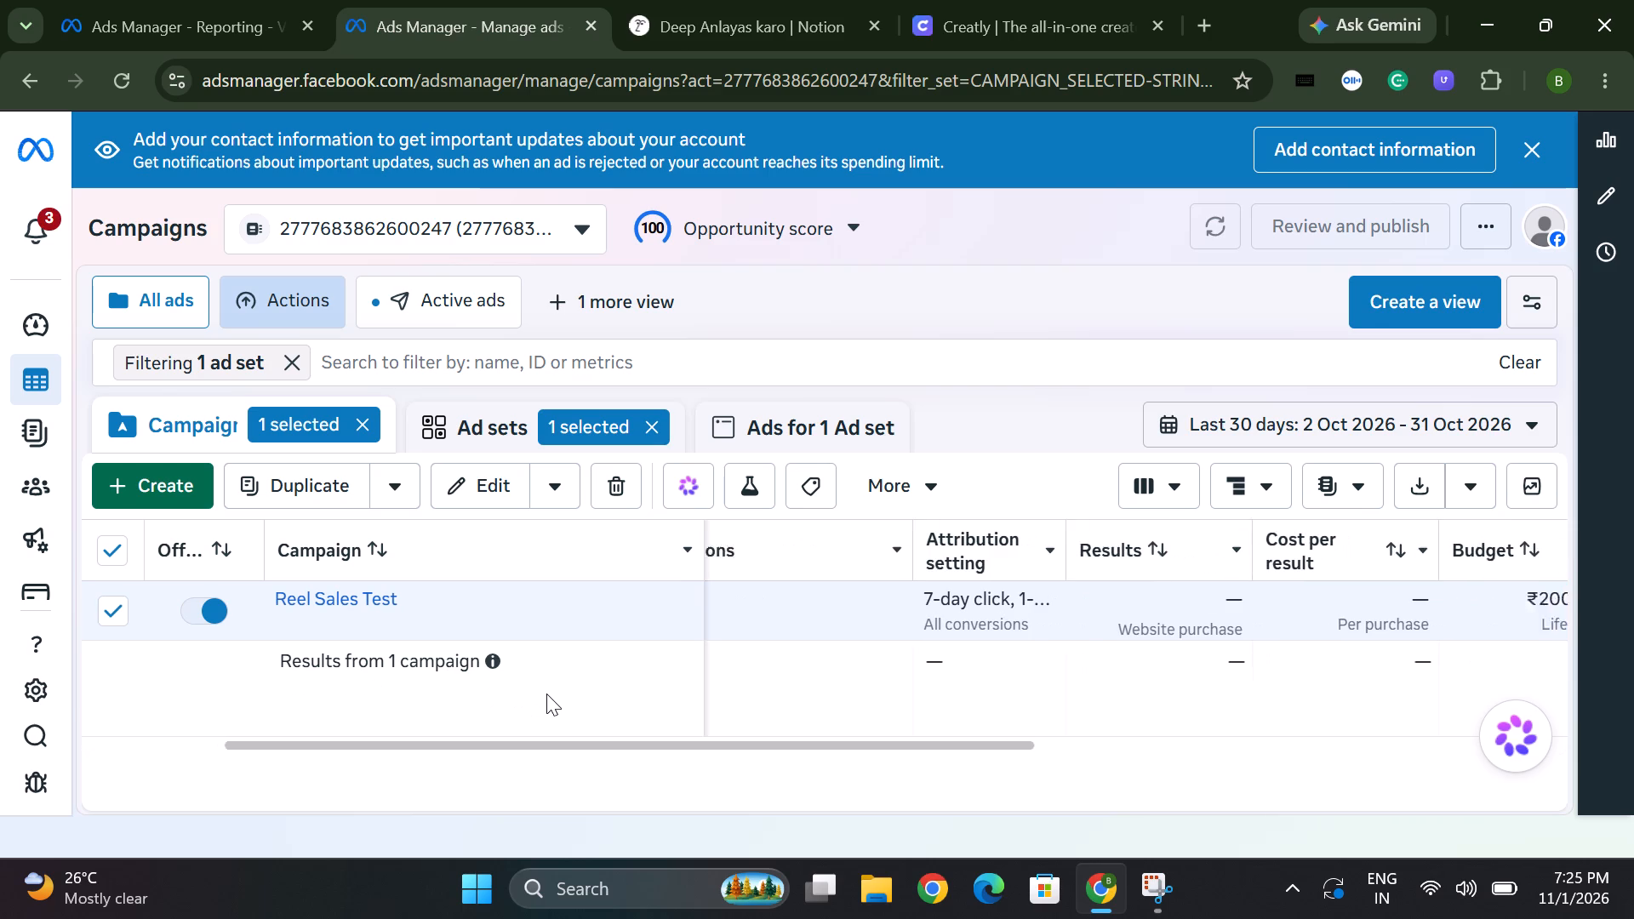
pyautogui.hscroll(-2, 546, 694)
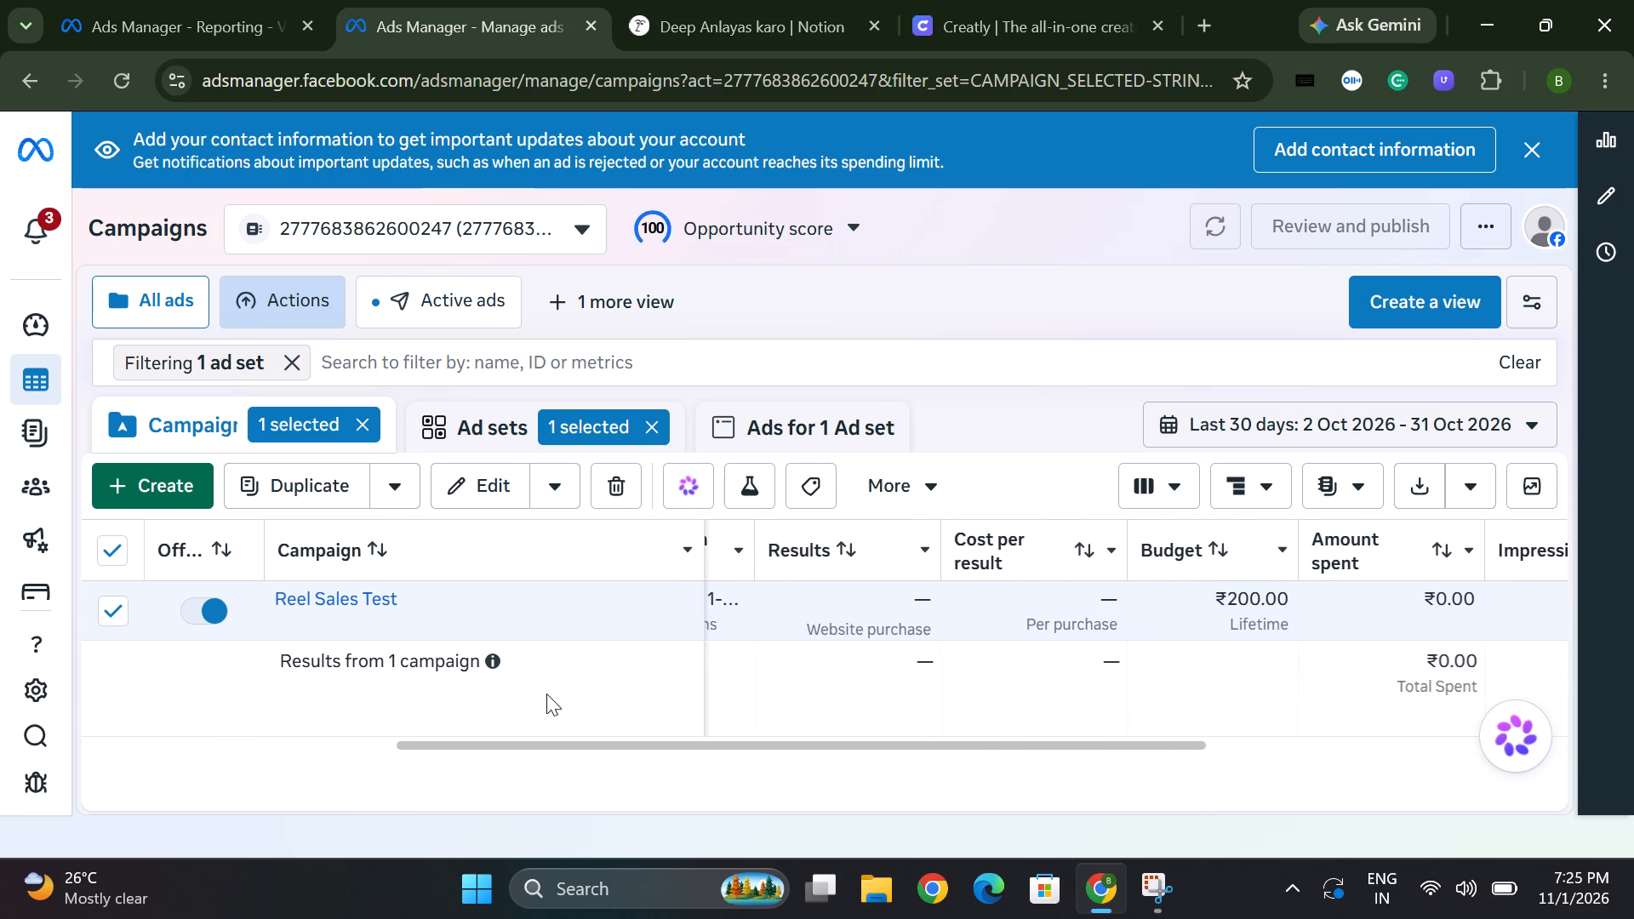
pyautogui.hscroll(-3, 546, 694)
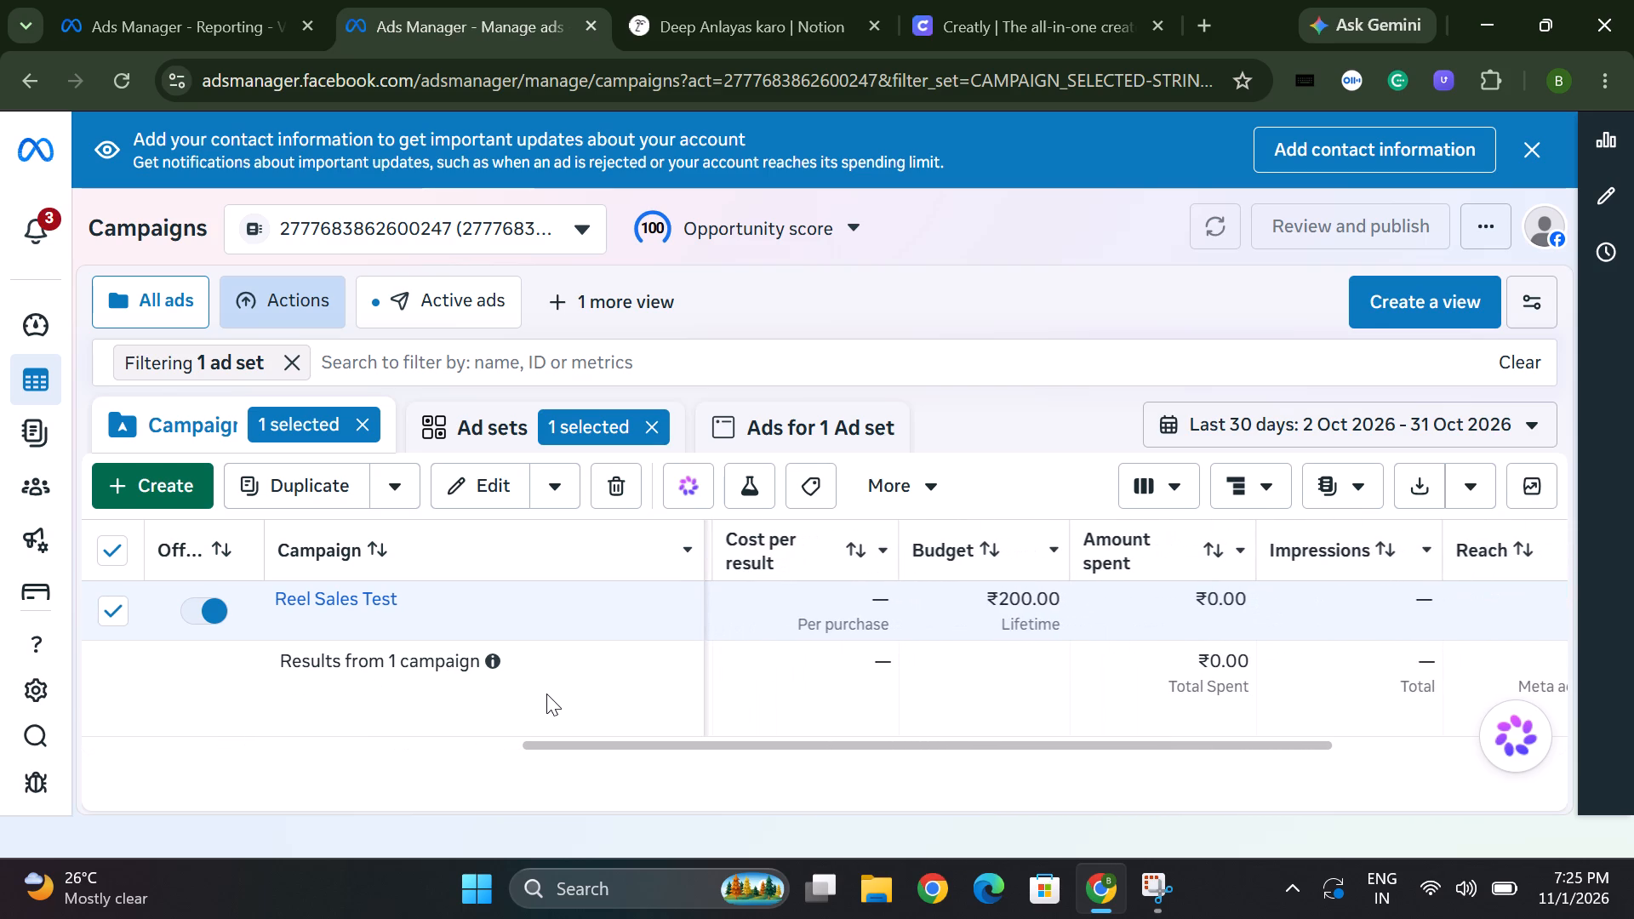
pyautogui.hscroll(-6, 546, 694)
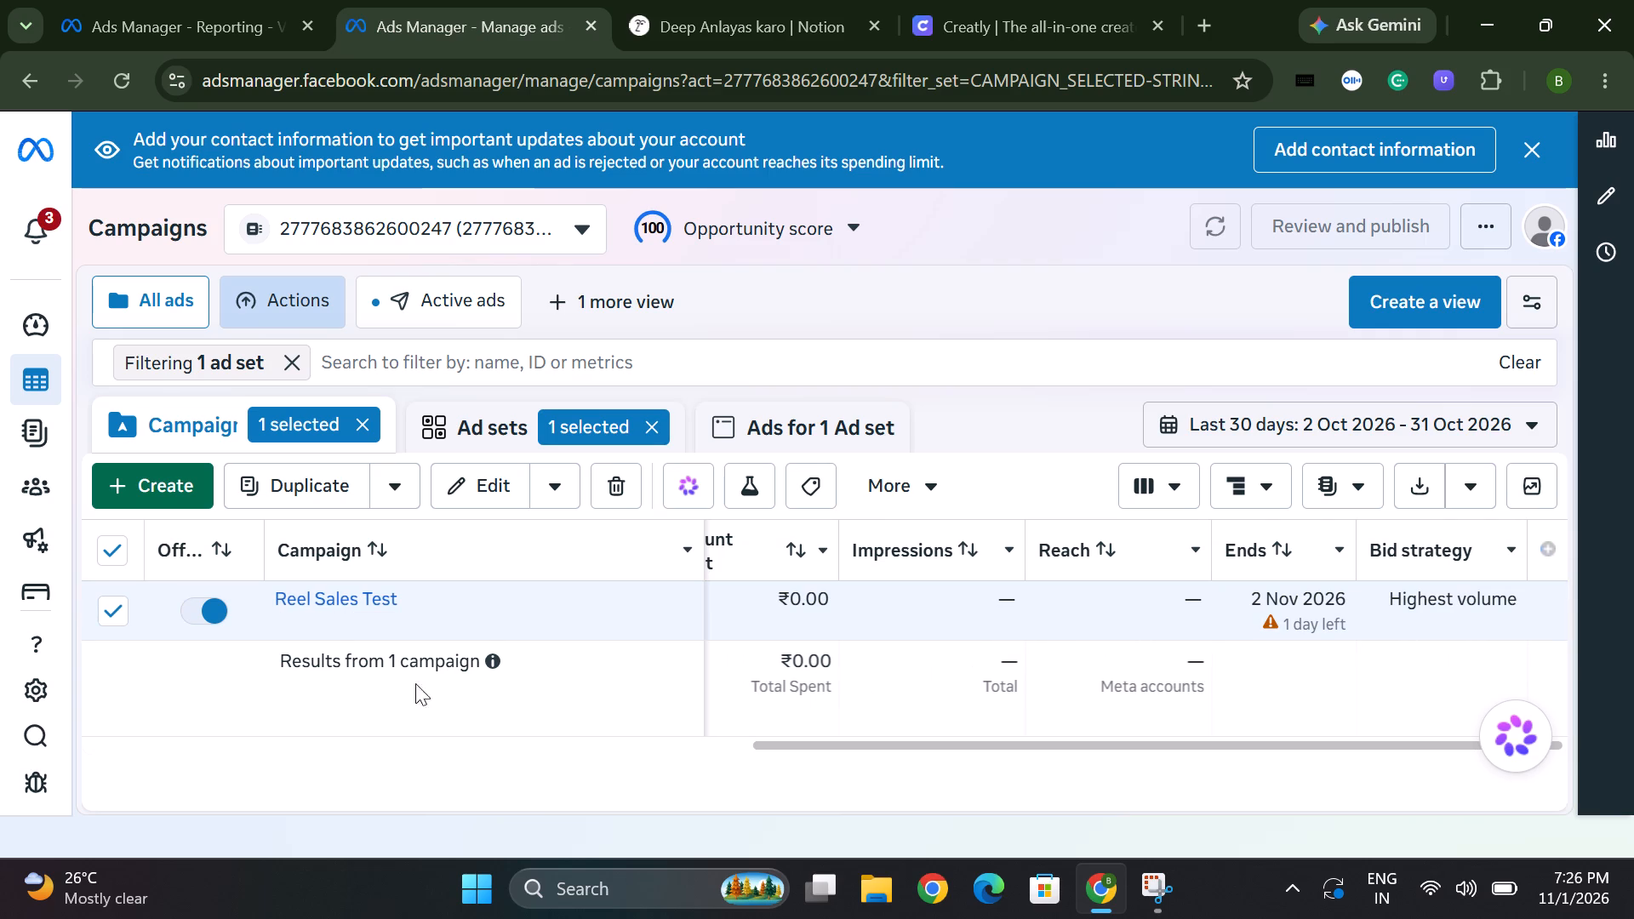
# Open the Audiences page in Ads Manager and look through its custom, lookalike and saved audience options.
pyautogui.scroll(-3, 328, 702)
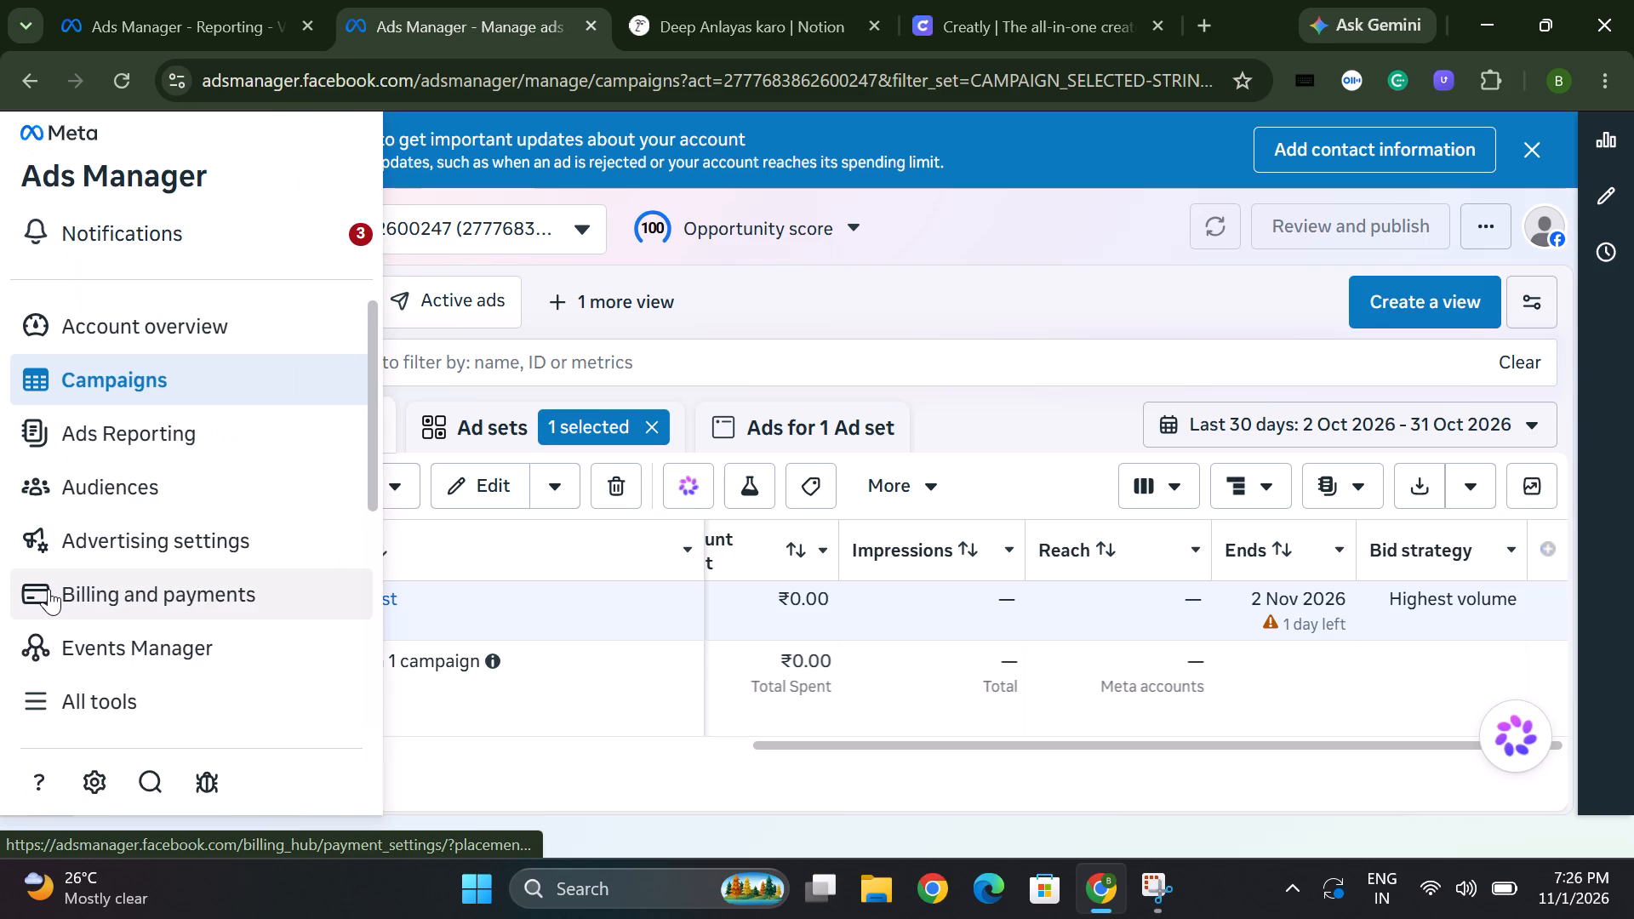
pyautogui.click(129, 490)
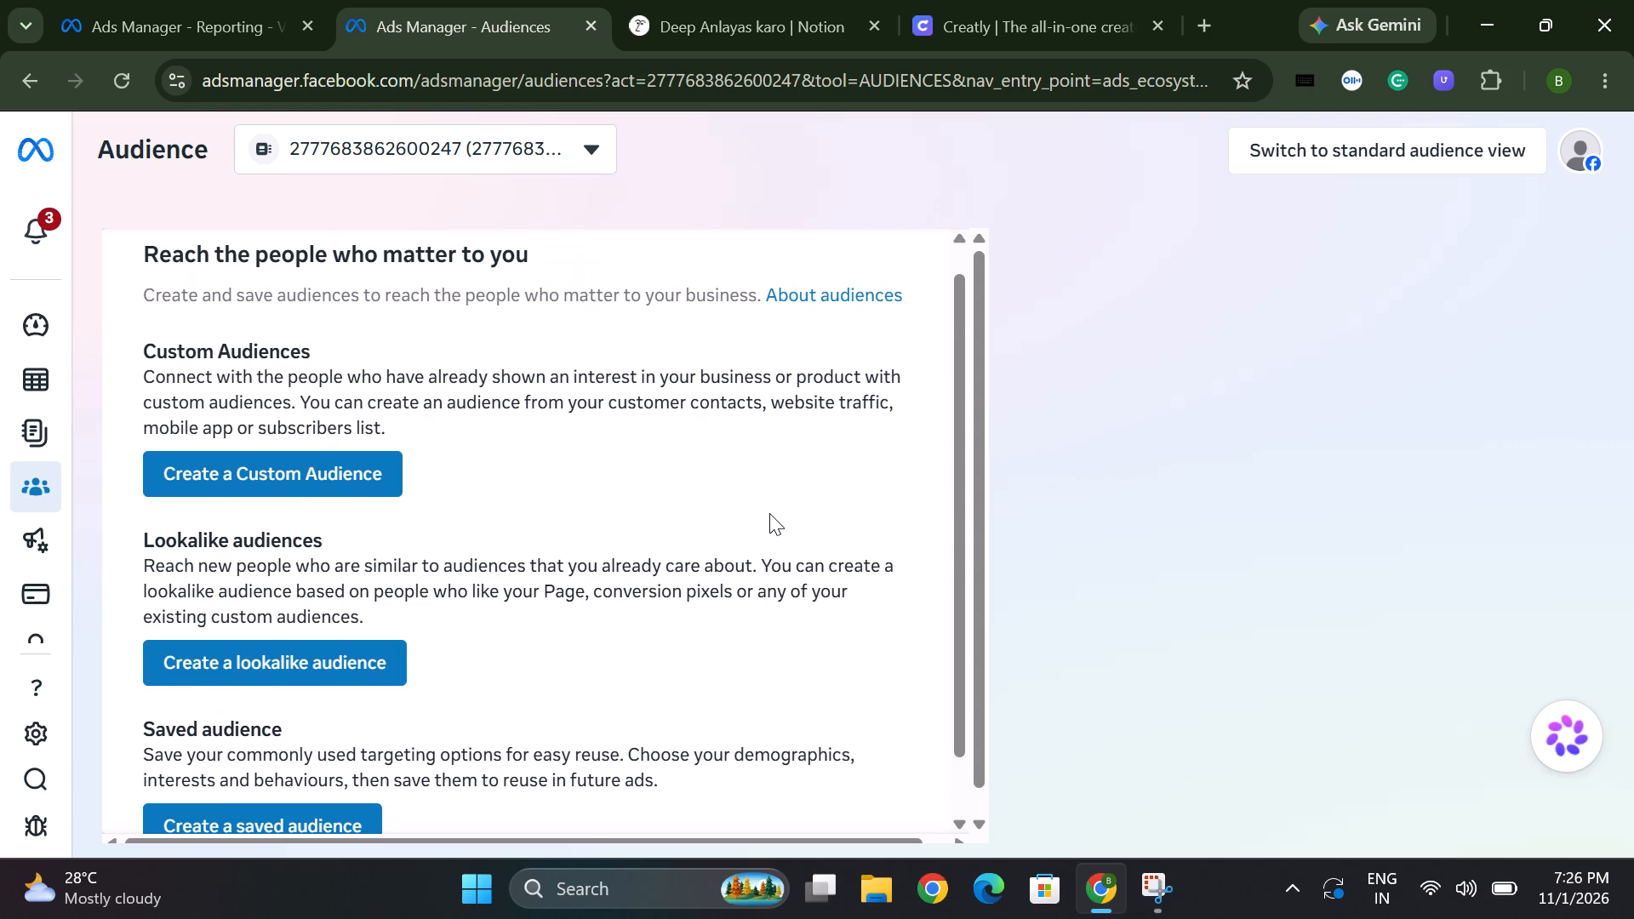
pyautogui.scroll(-5, 769, 513)
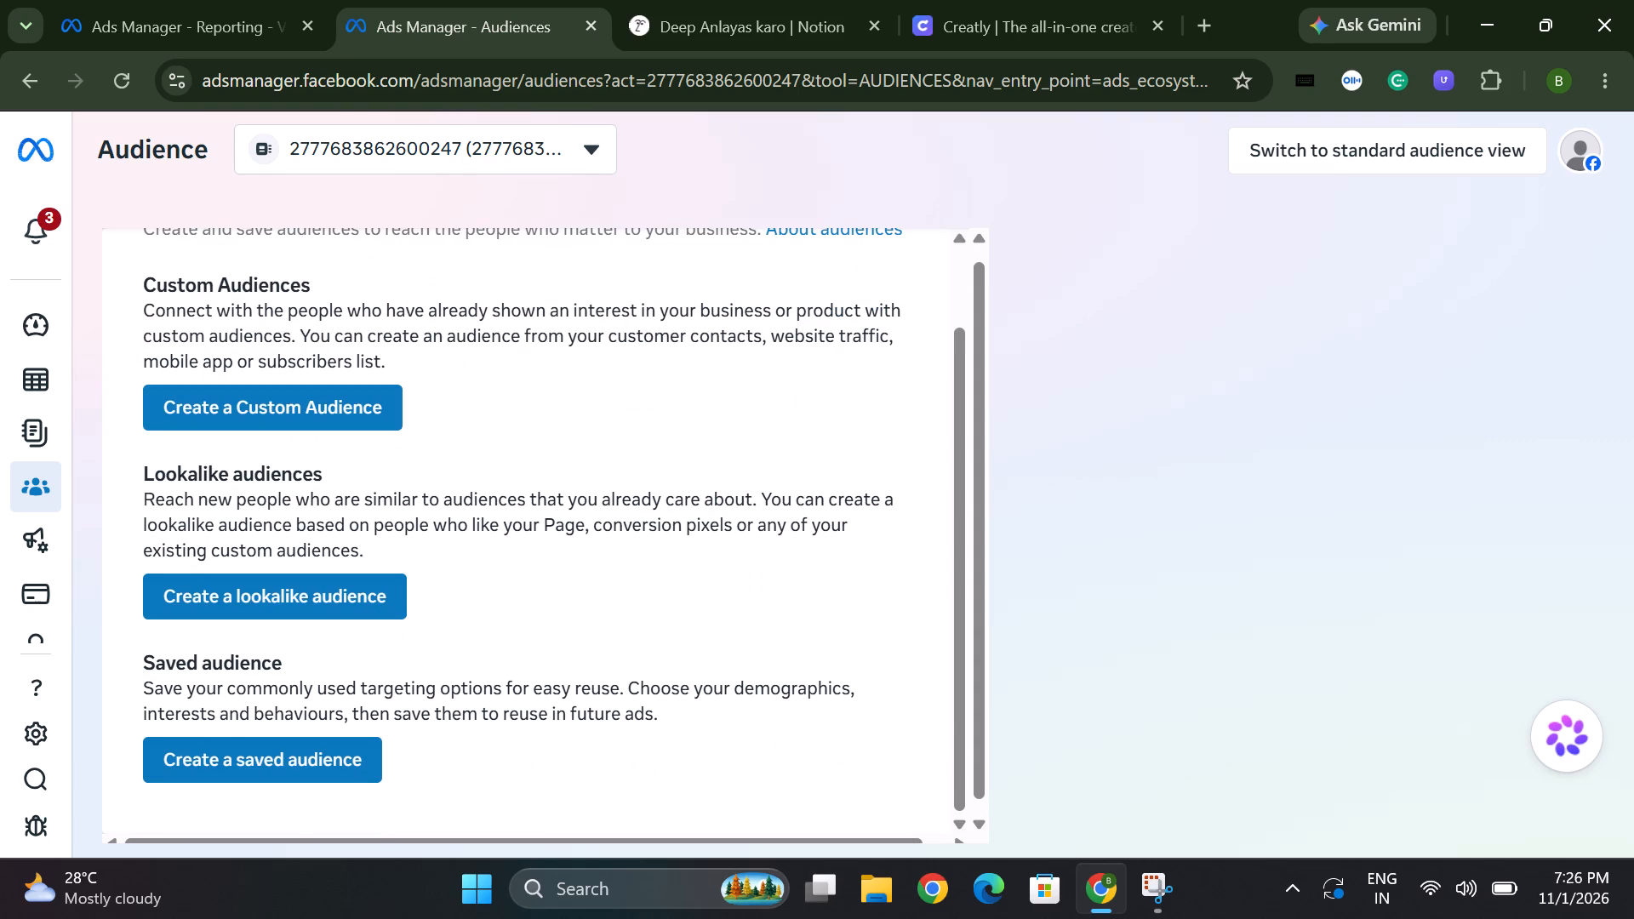
pyautogui.scroll(2, 769, 513)
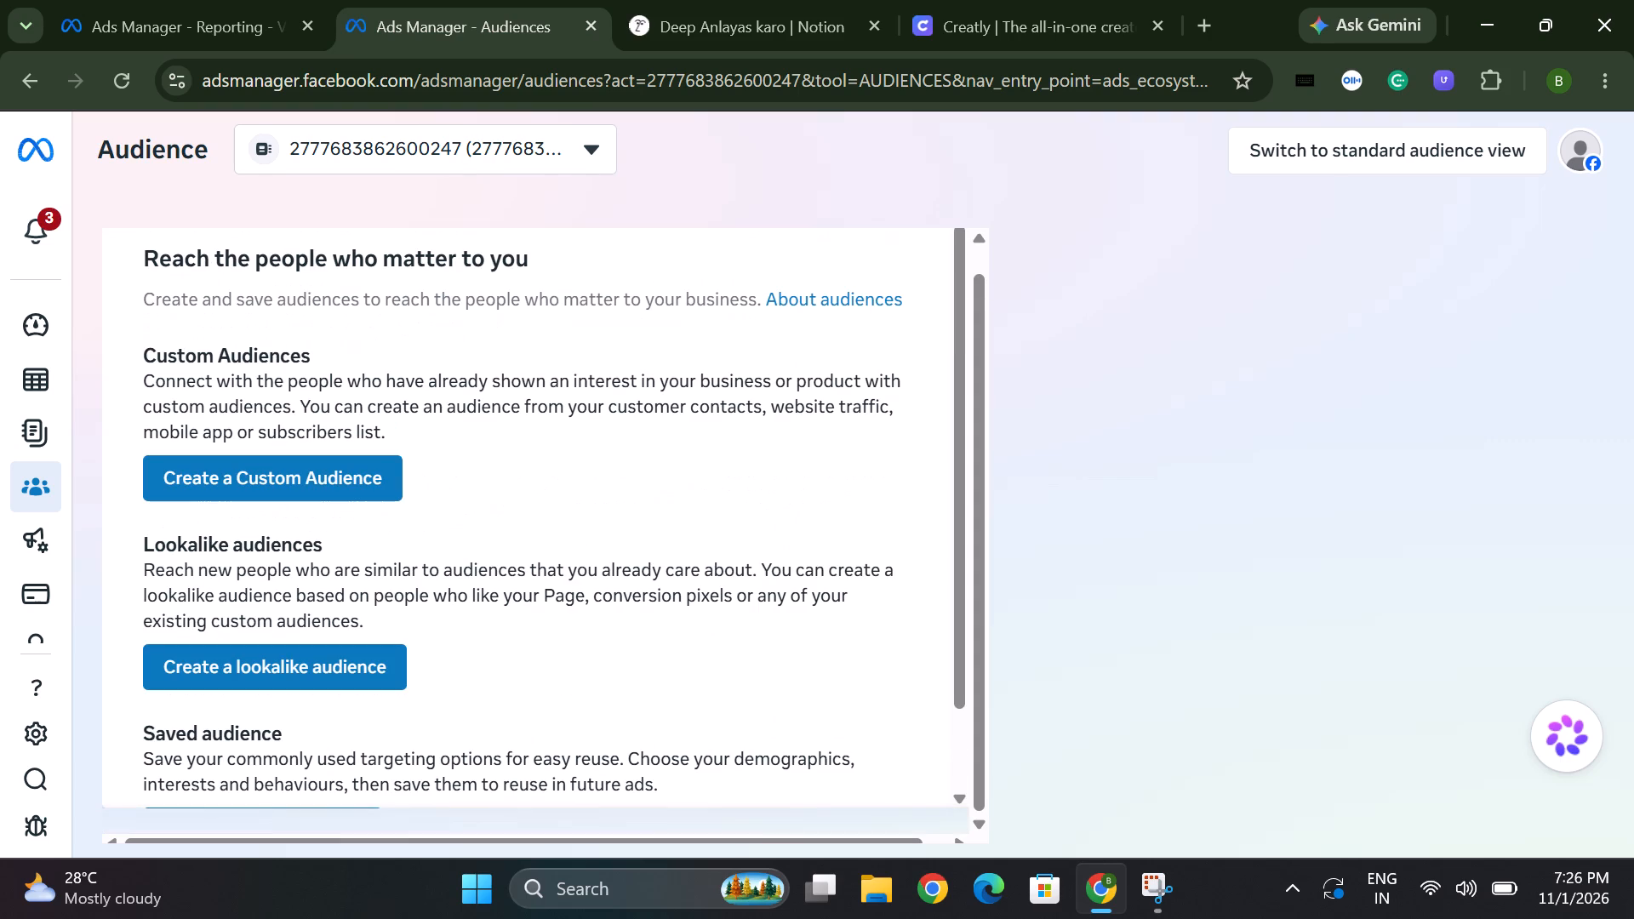
# Recheck the instructions in the "Deep Anlayas karo" Notion chat and return to the Ads Manager Audiences page.
pyautogui.click(731, 30)
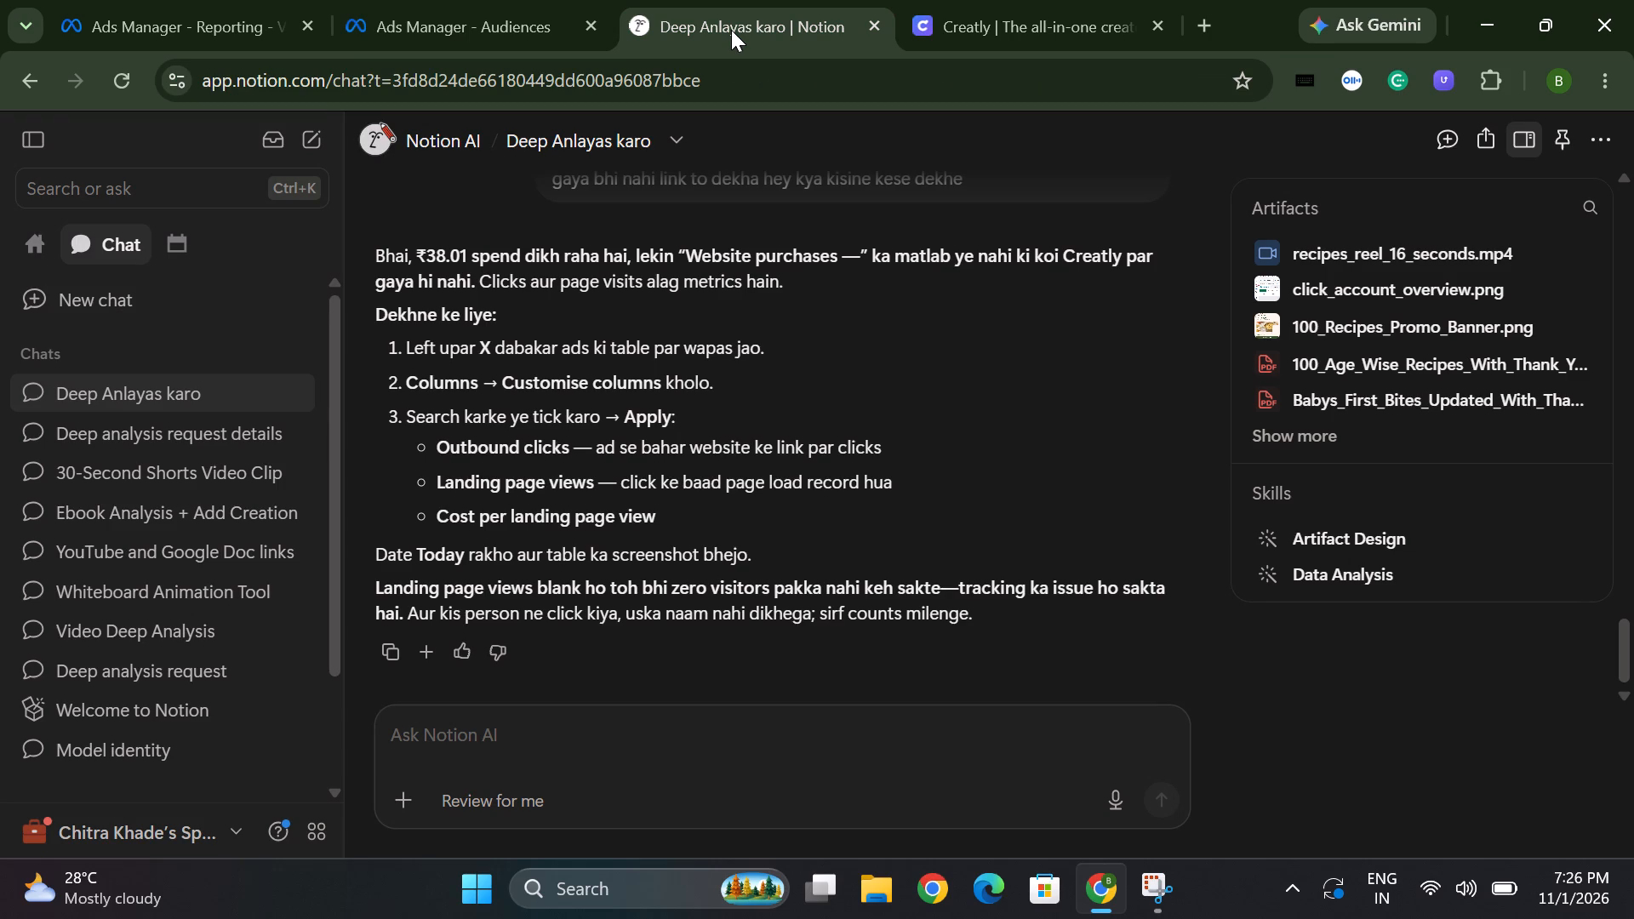
pyautogui.click(470, 0)
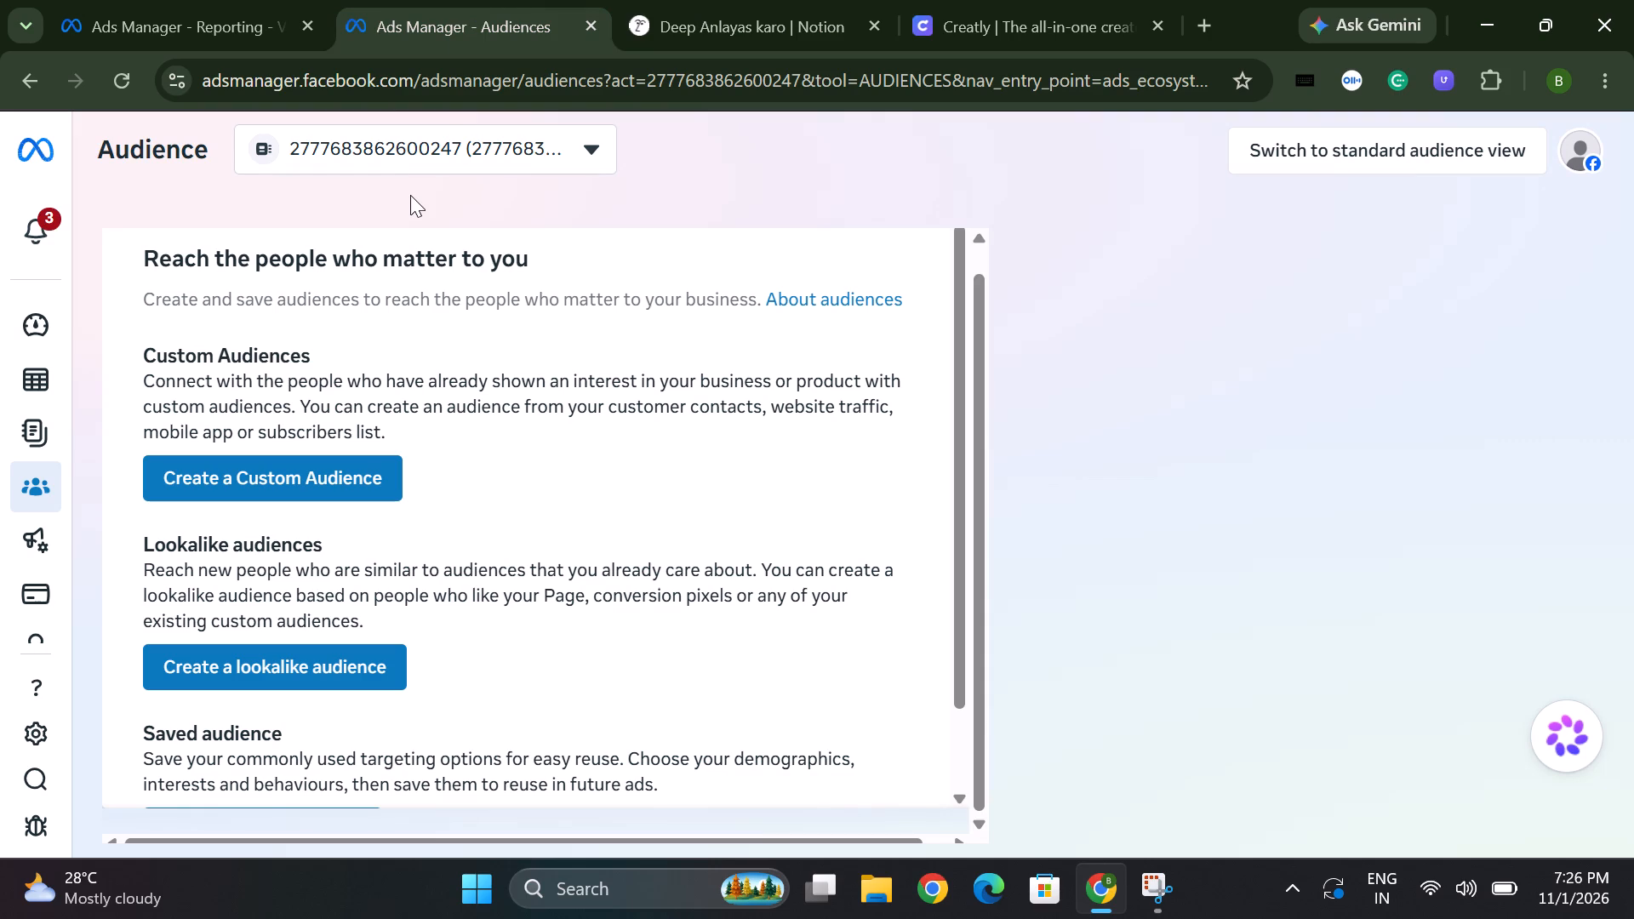
pyautogui.scroll(3, 428, 228)
# Open the Ads Manager notifications list.
pyautogui.click(26, 214)
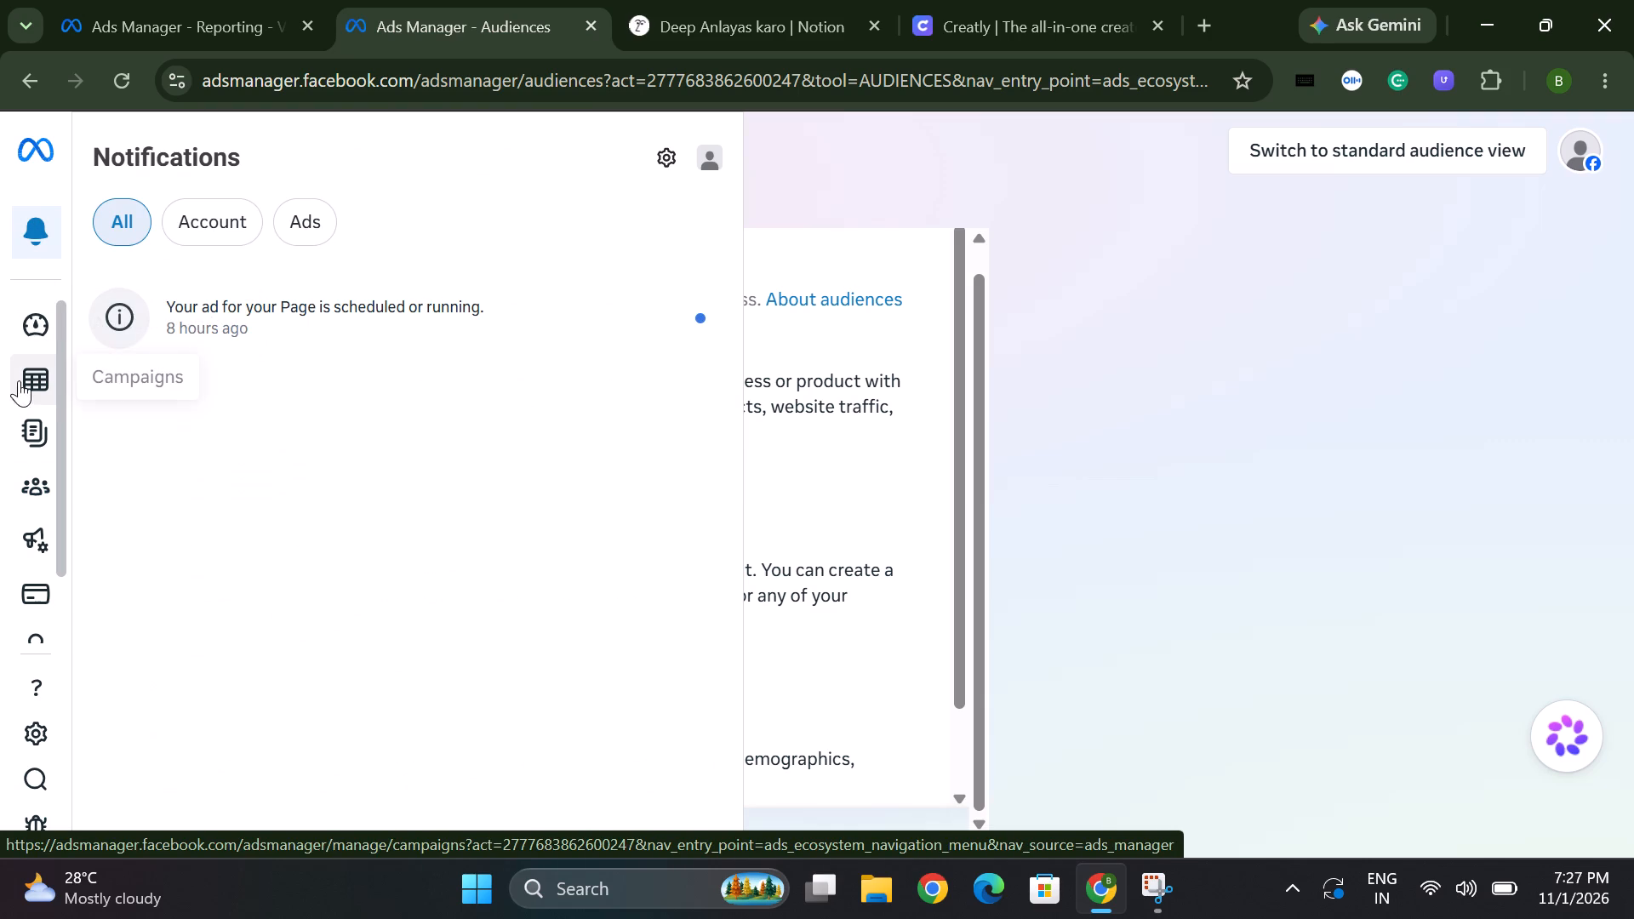
# Go back to the Campaigns page and examine Reel Sales Test's results, budget, spend, impressions and reach columns.
pyautogui.click(40, 389)
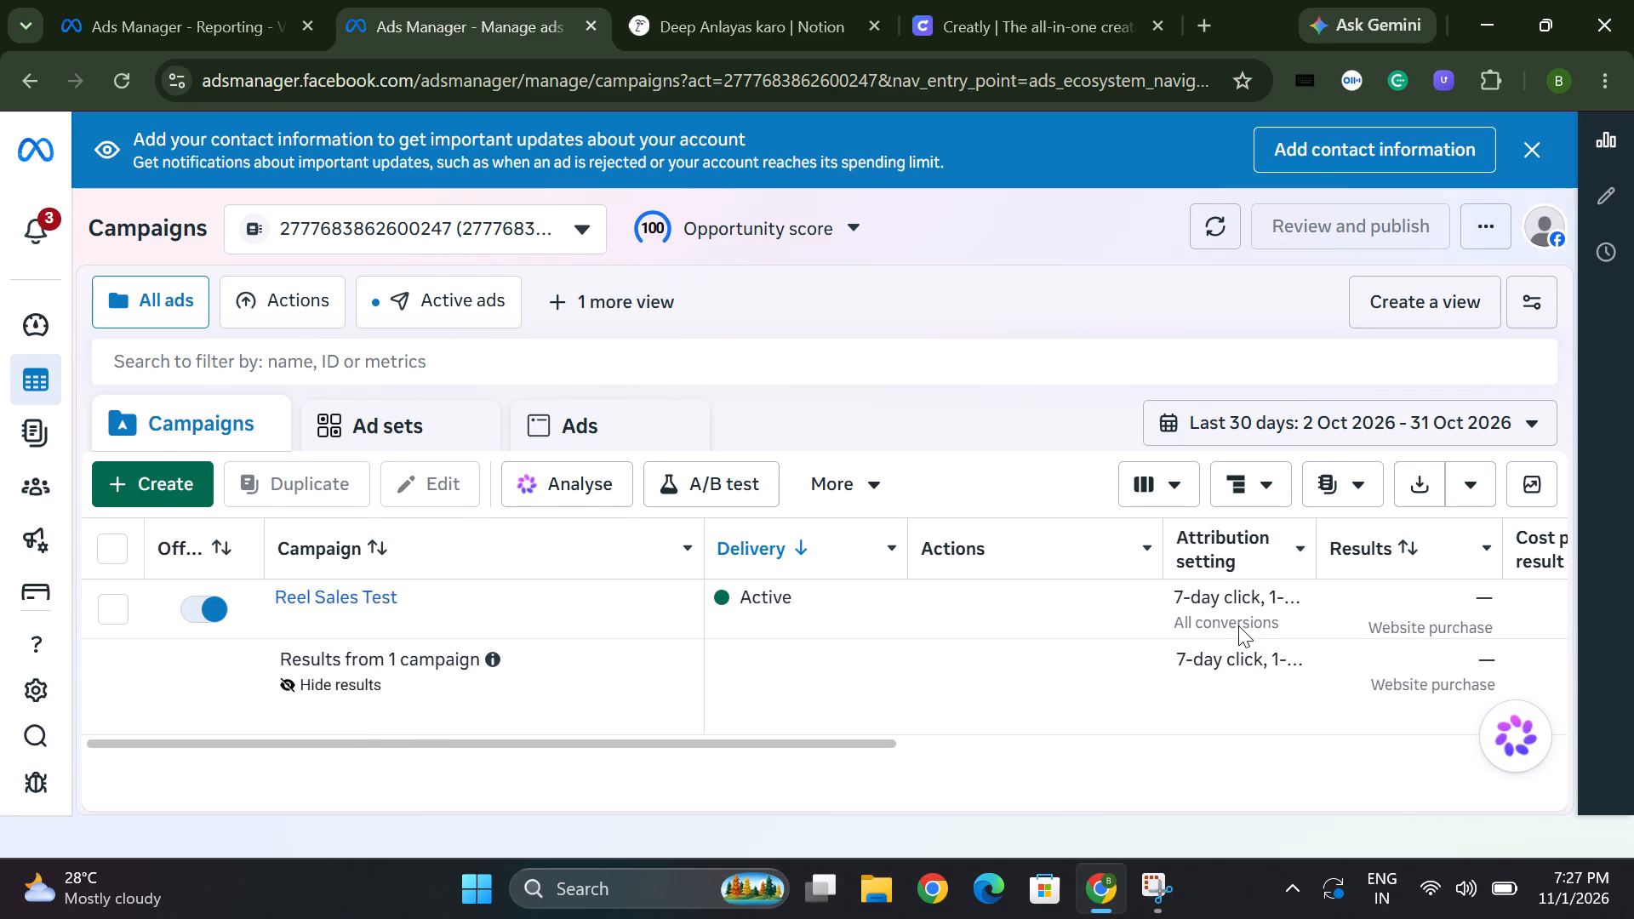
pyautogui.hscroll(-4, 985, 659)
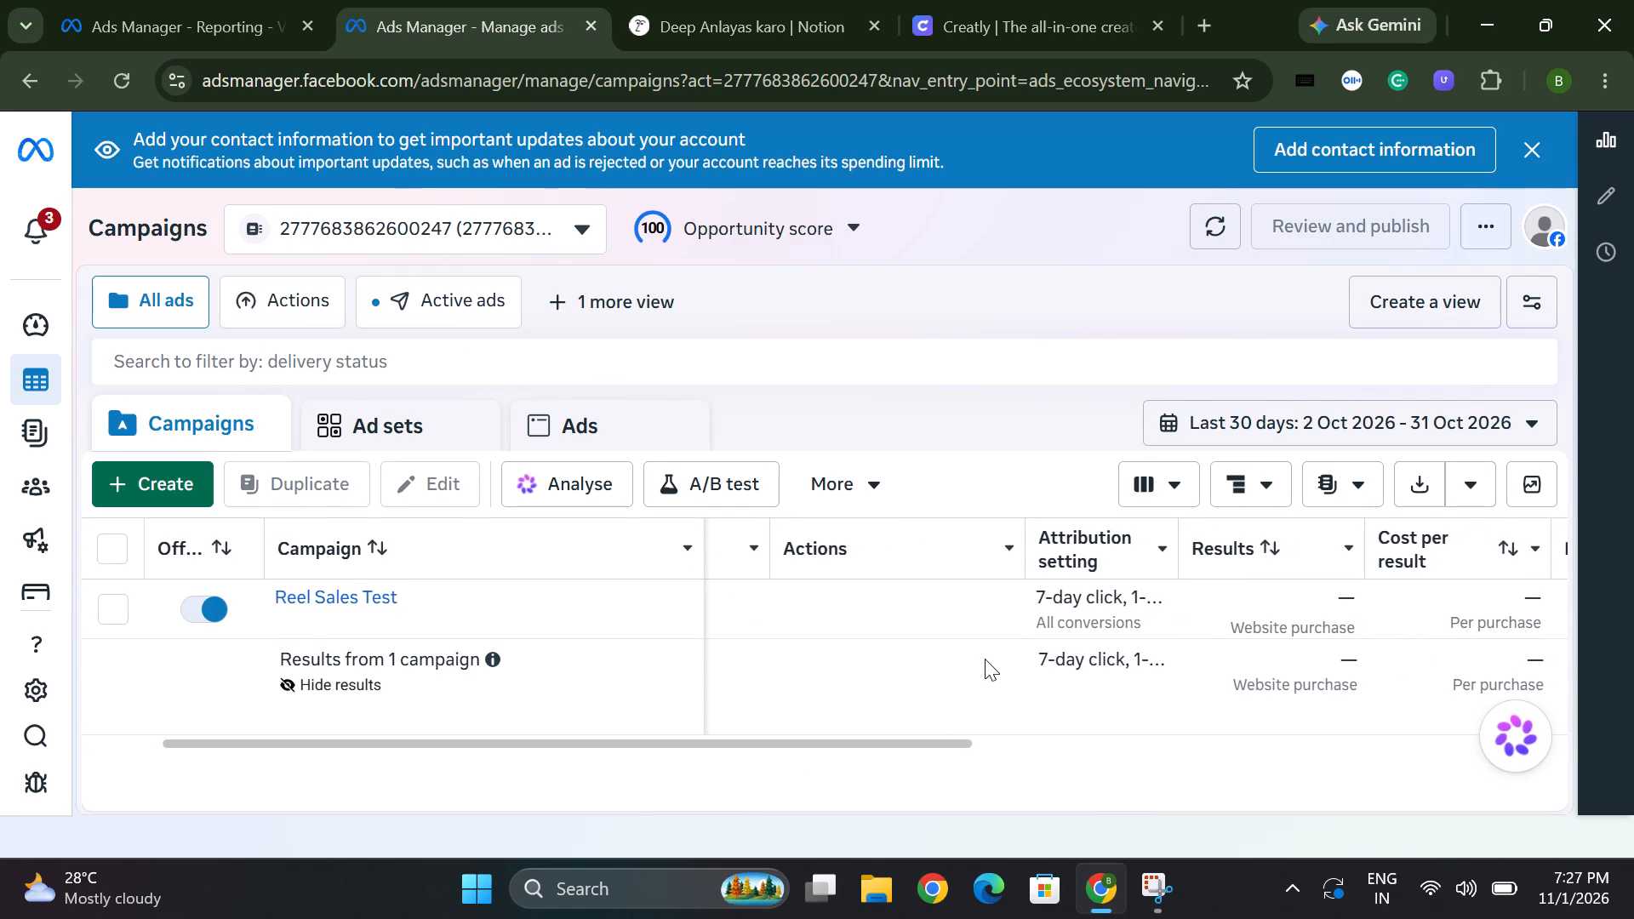
pyautogui.hscroll(-7, 985, 659)
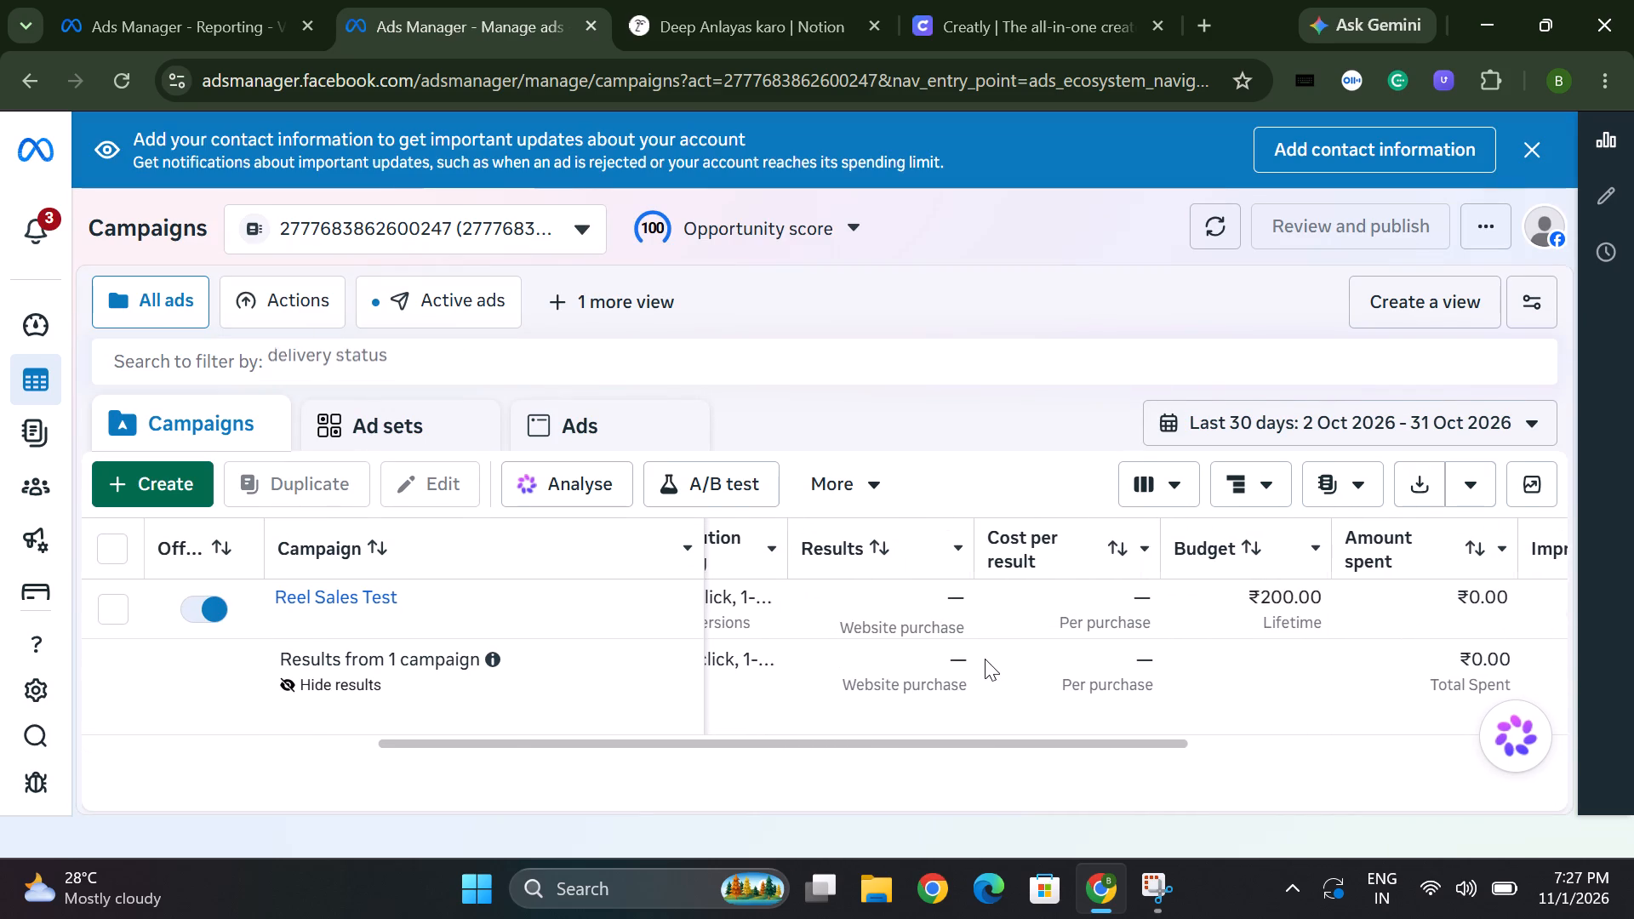
pyautogui.hscroll(-4, 985, 659)
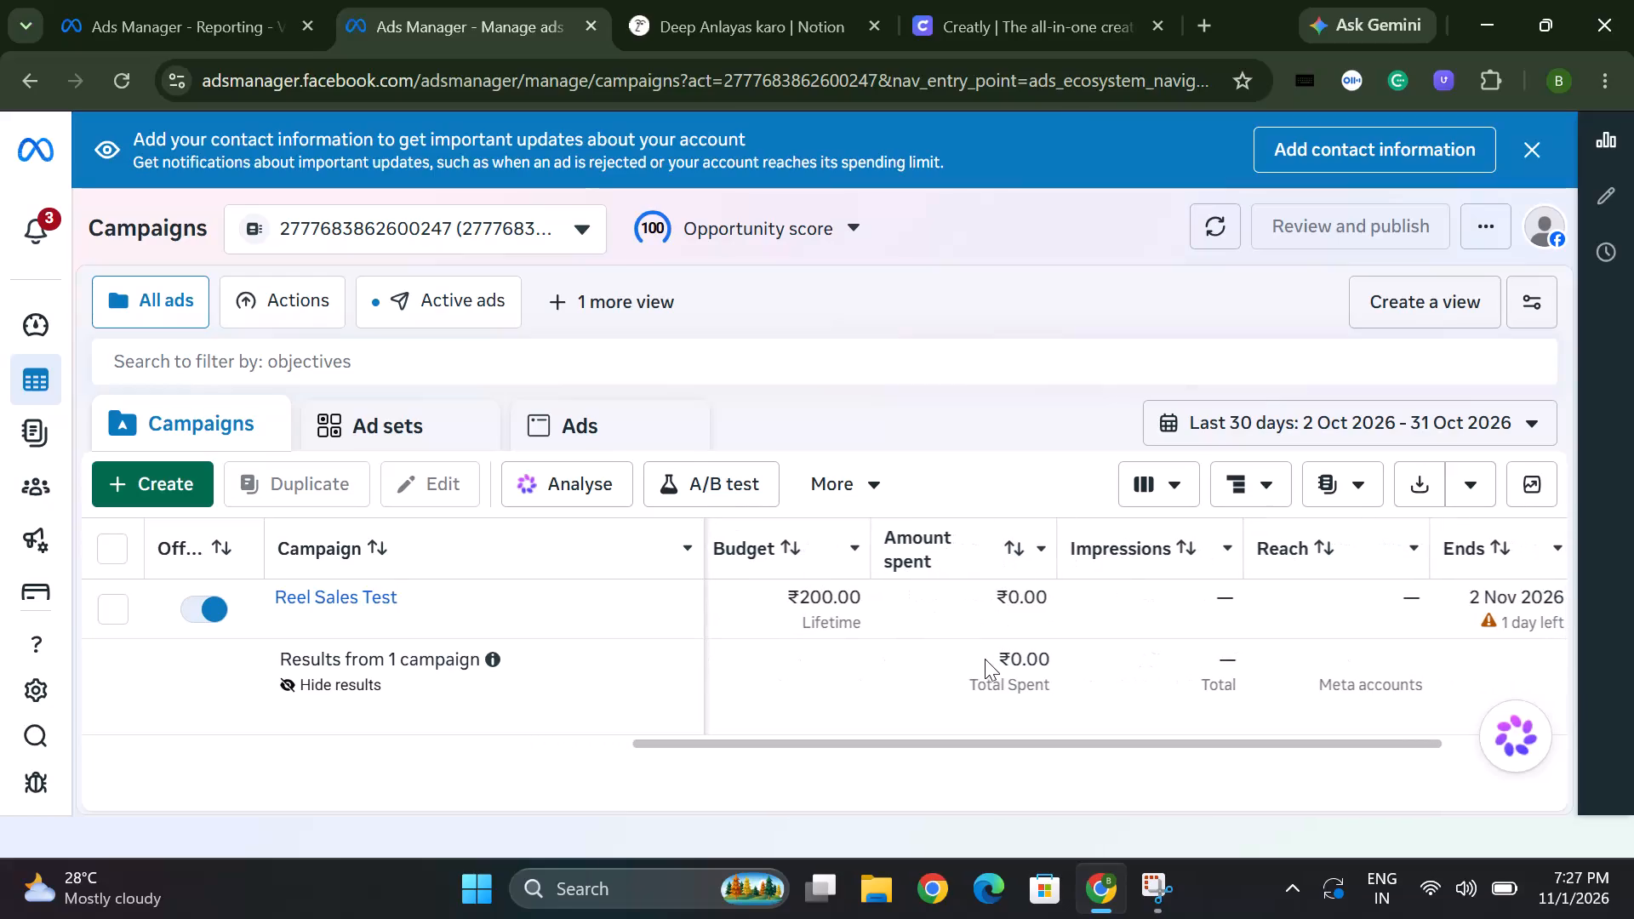
pyautogui.hscroll(2, 985, 659)
pyautogui.hscroll(-2, 985, 659)
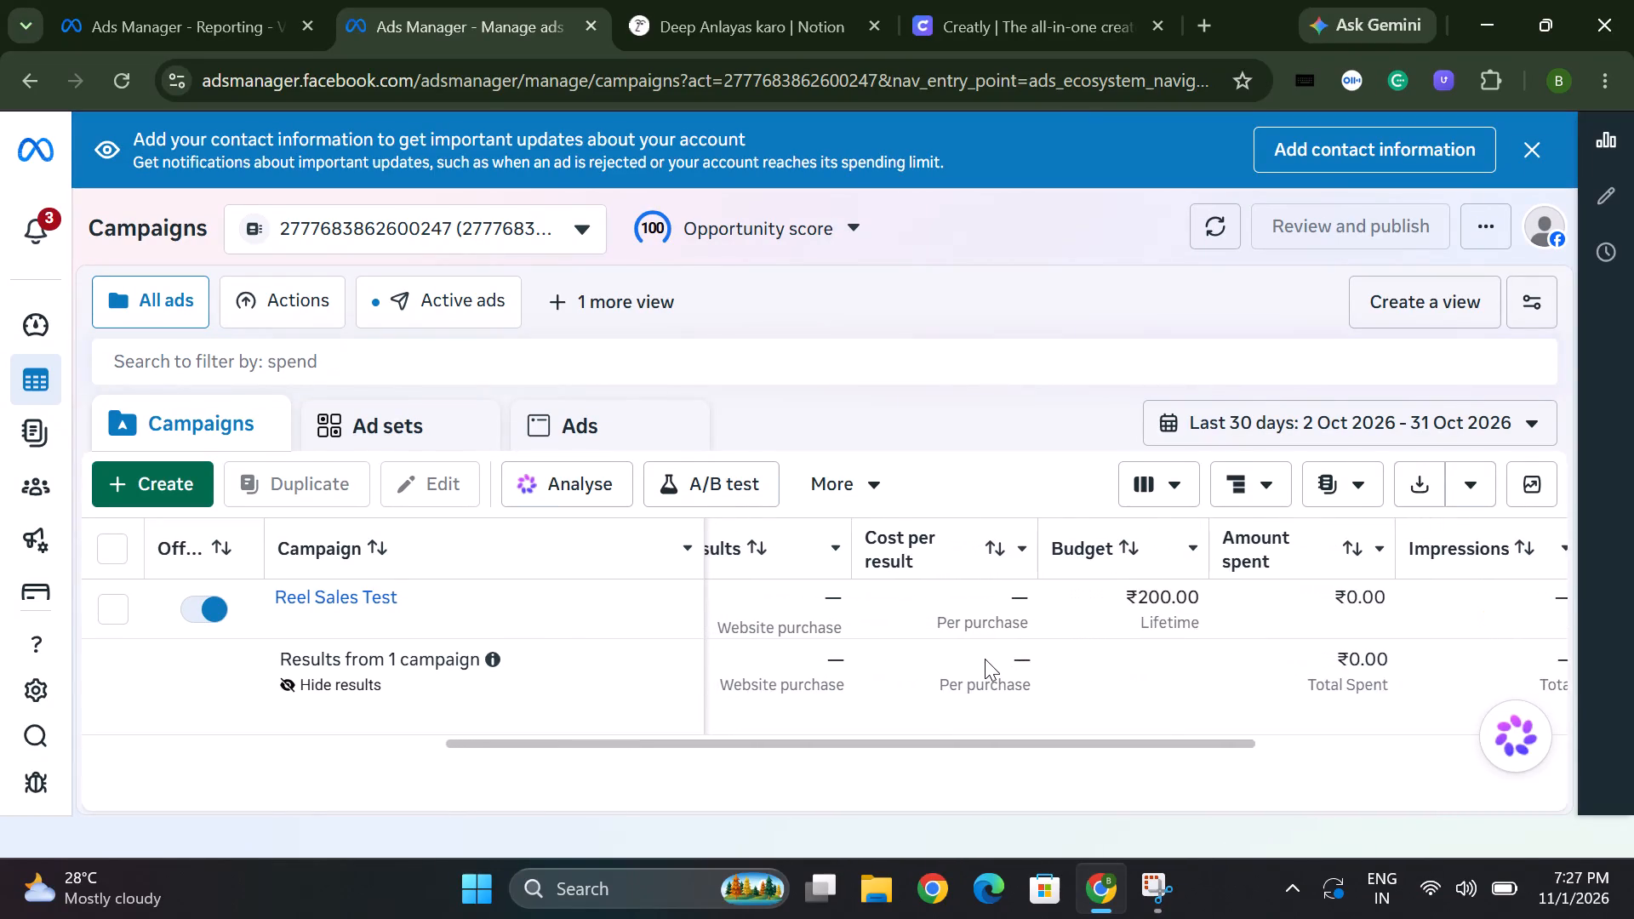
pyautogui.hscroll(-4, 985, 659)
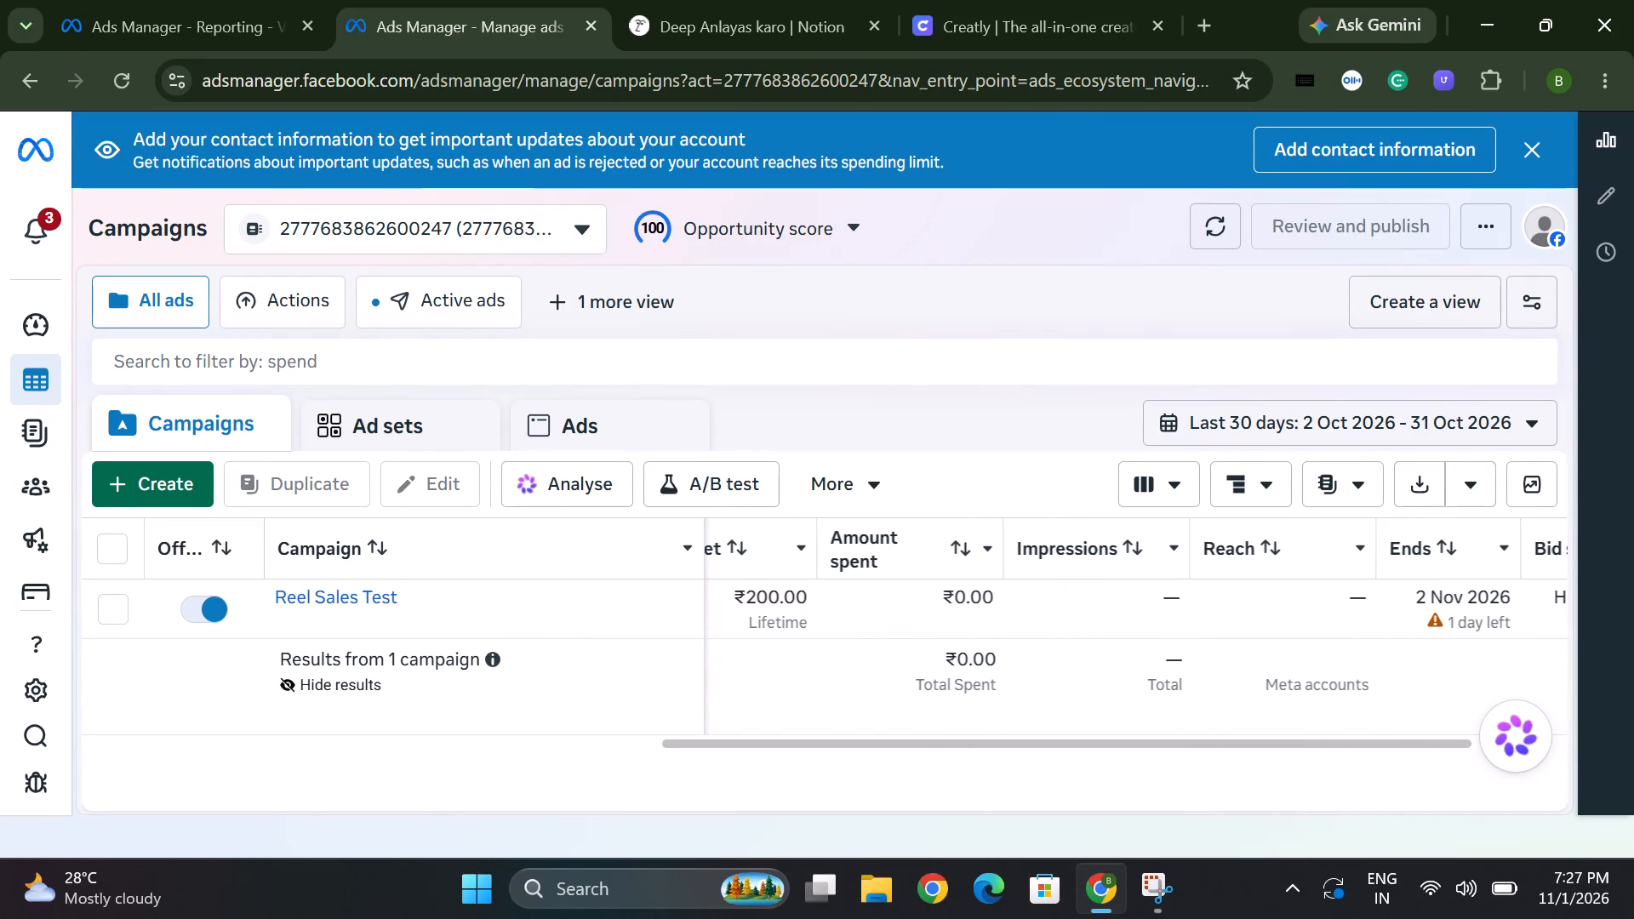
pyautogui.hscroll(-2, 985, 659)
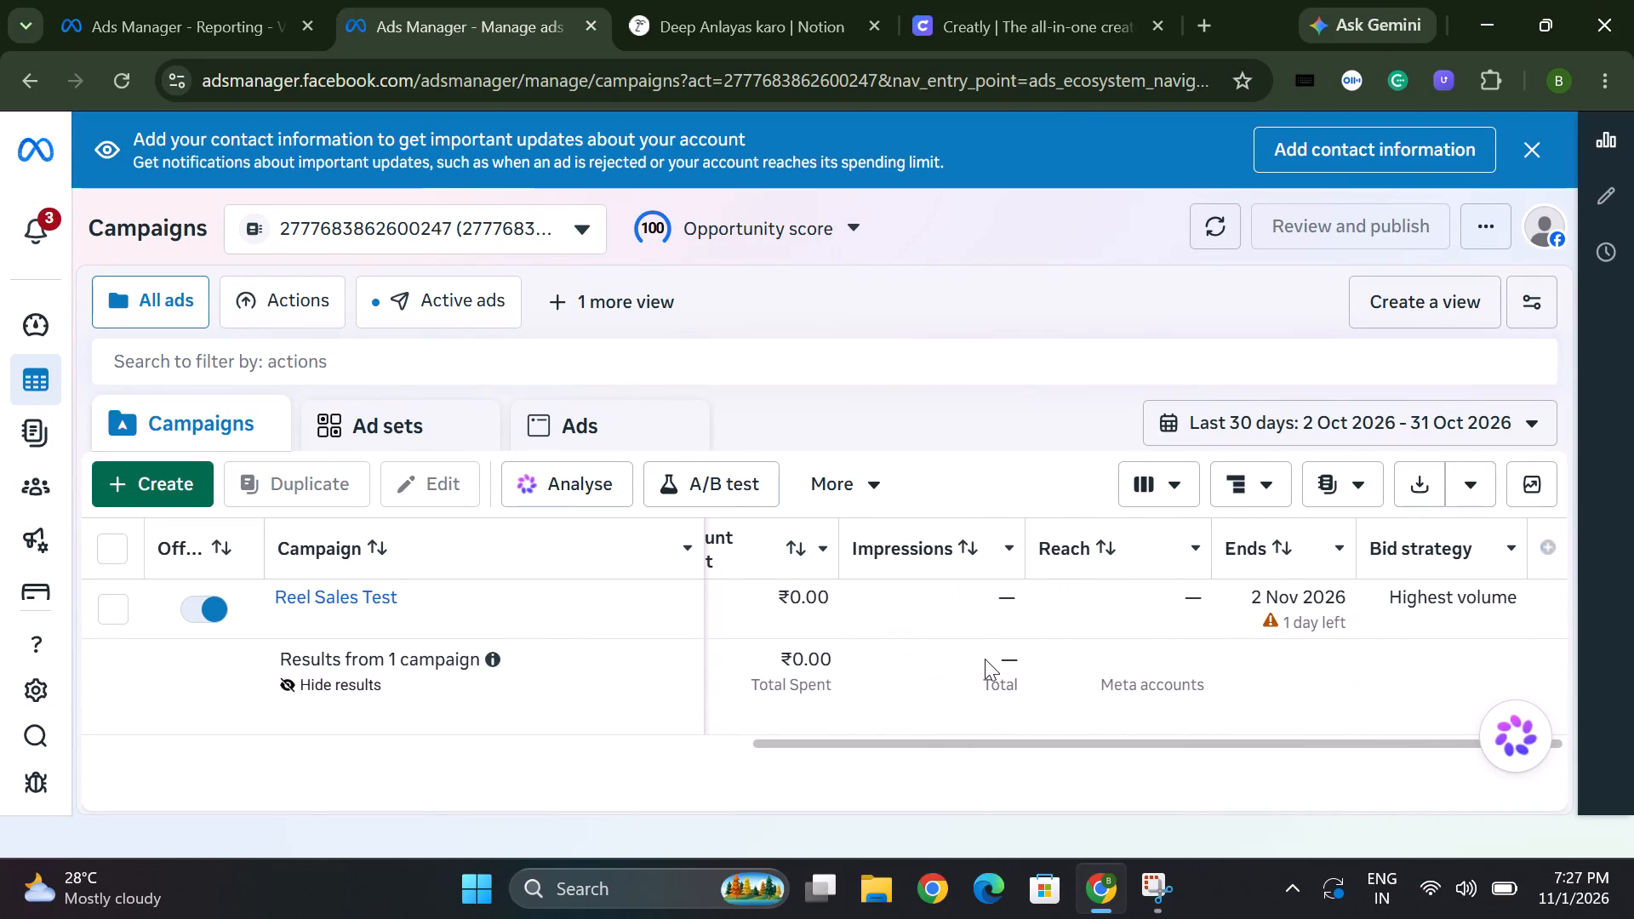
# Set the Campaigns table's date range to the single day 1 November 2026 and apply it.
pyautogui.click(1543, 417)
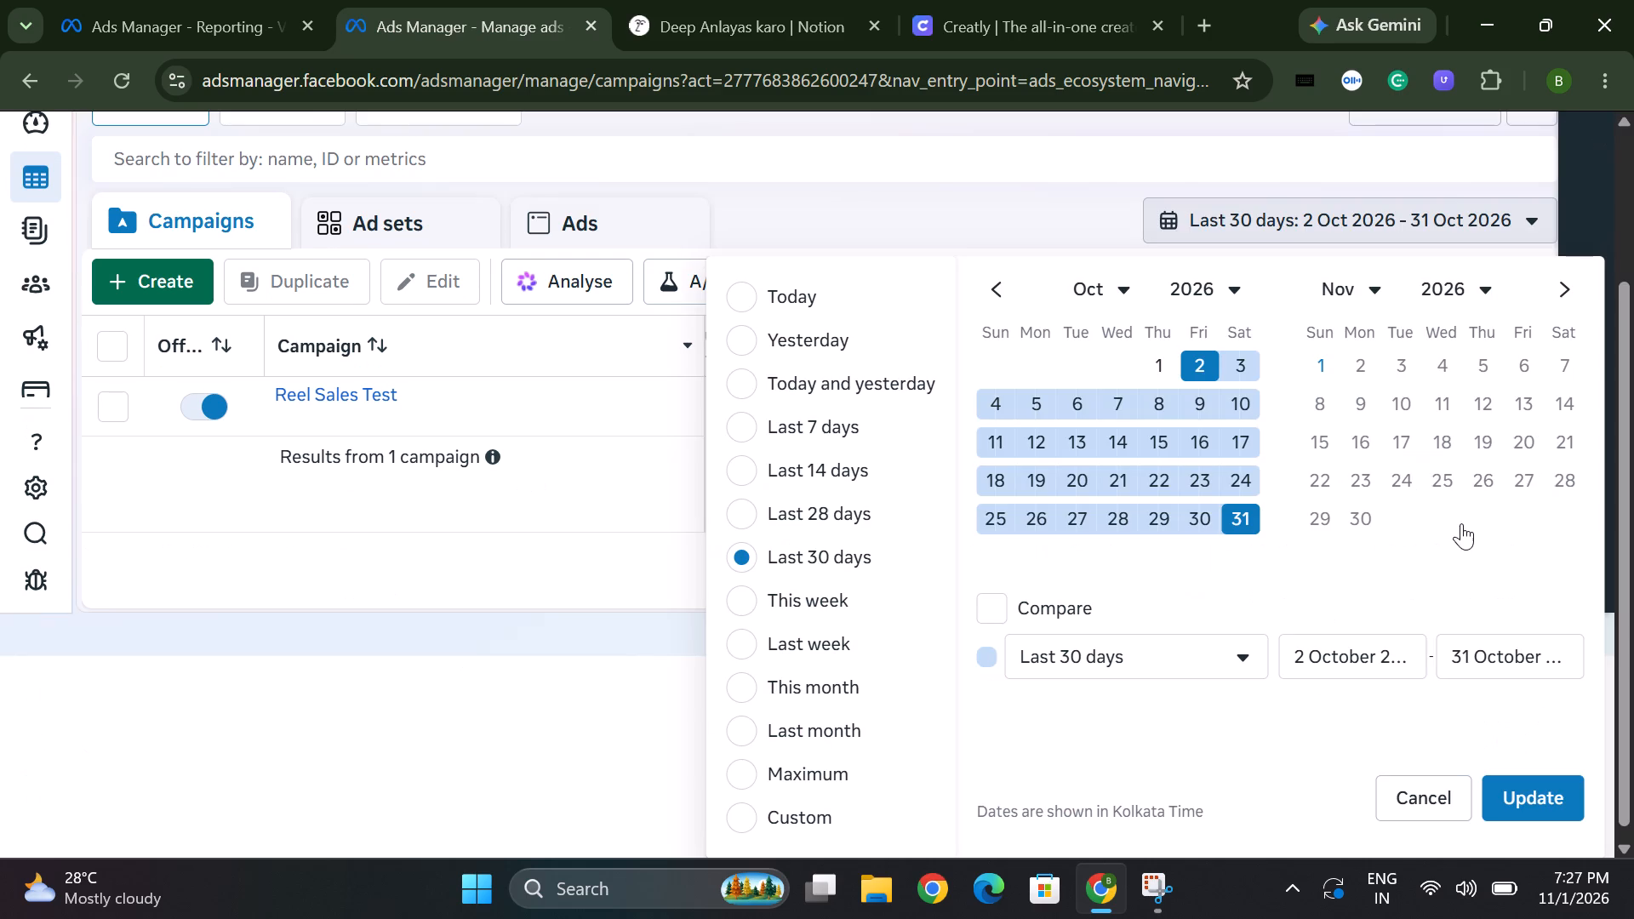
pyautogui.click(1241, 518)
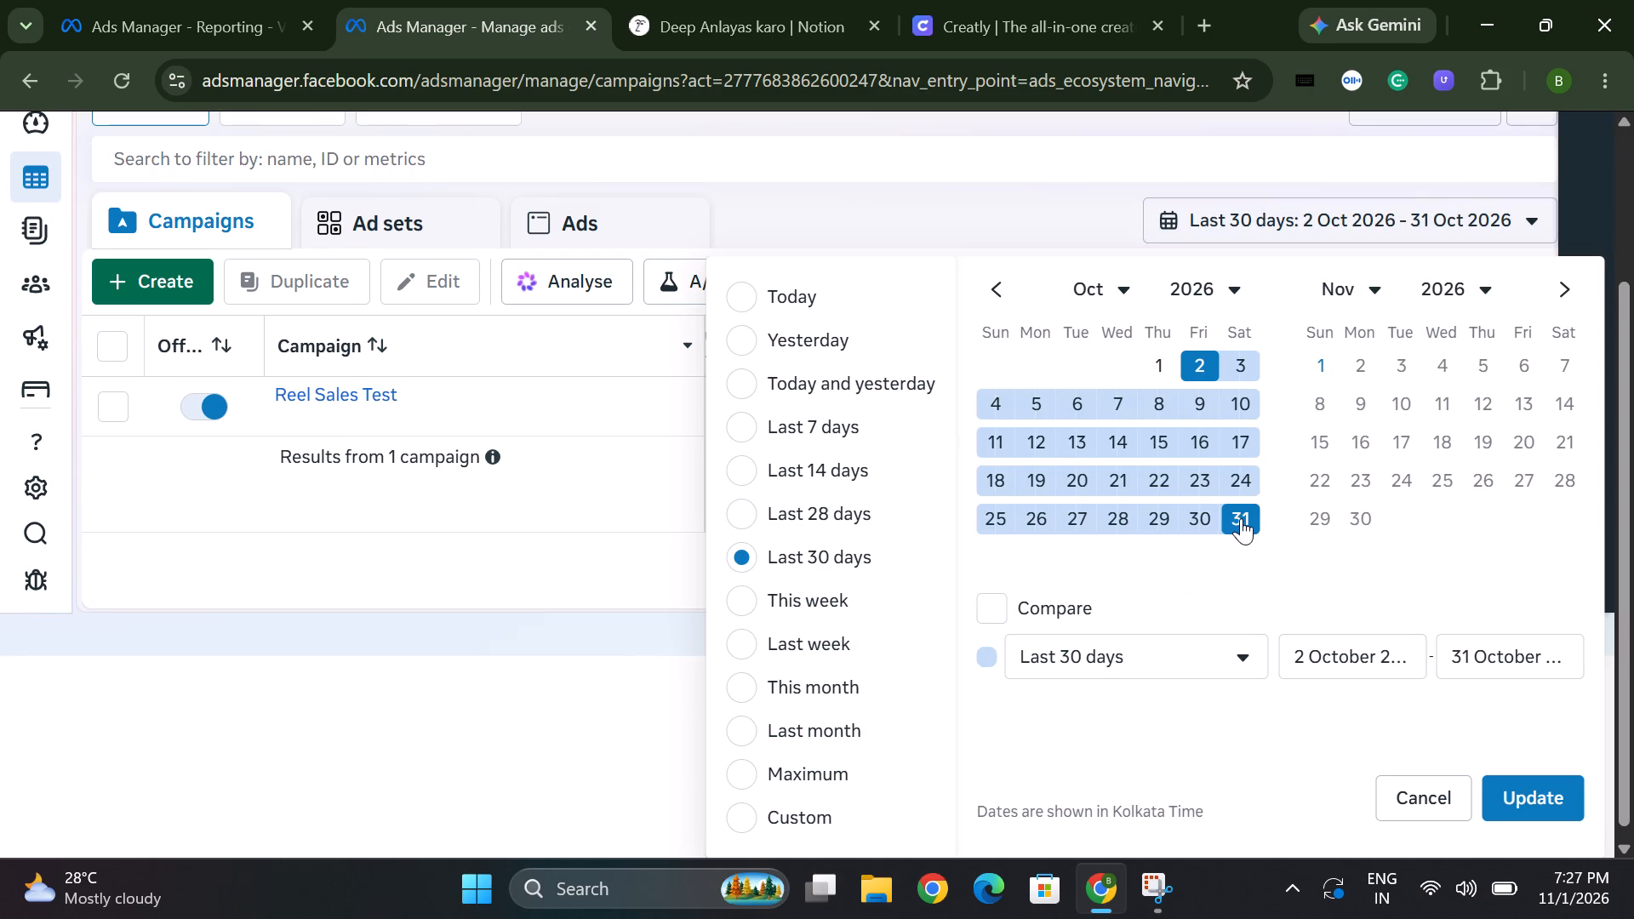
pyautogui.click(1319, 356)
pyautogui.click(1319, 356)
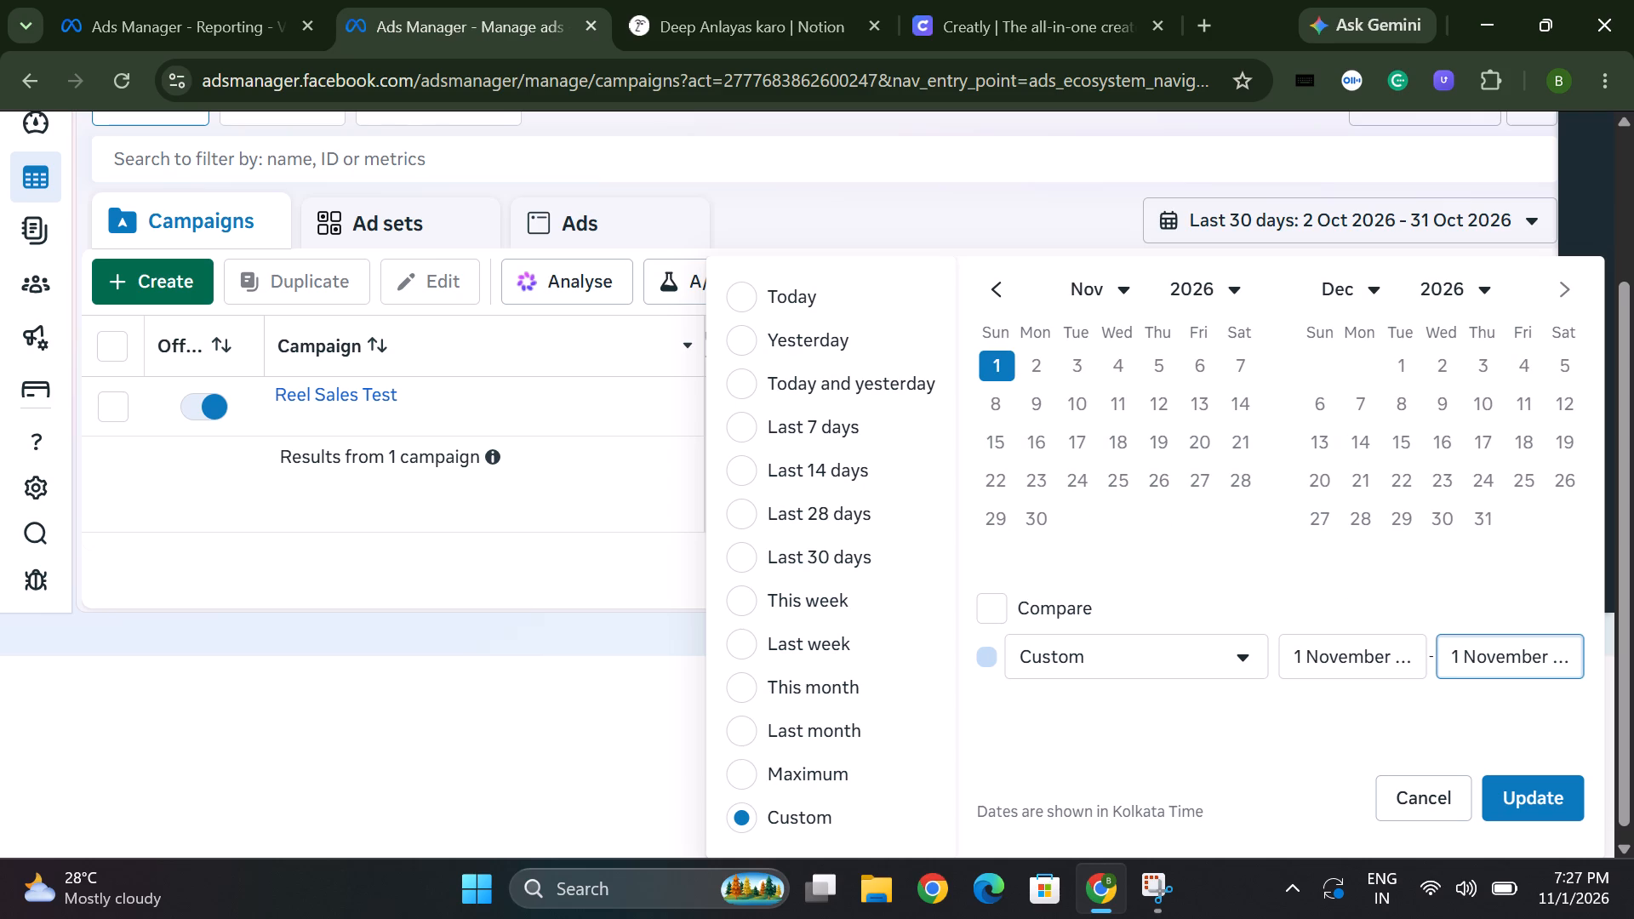
pyautogui.click(1505, 802)
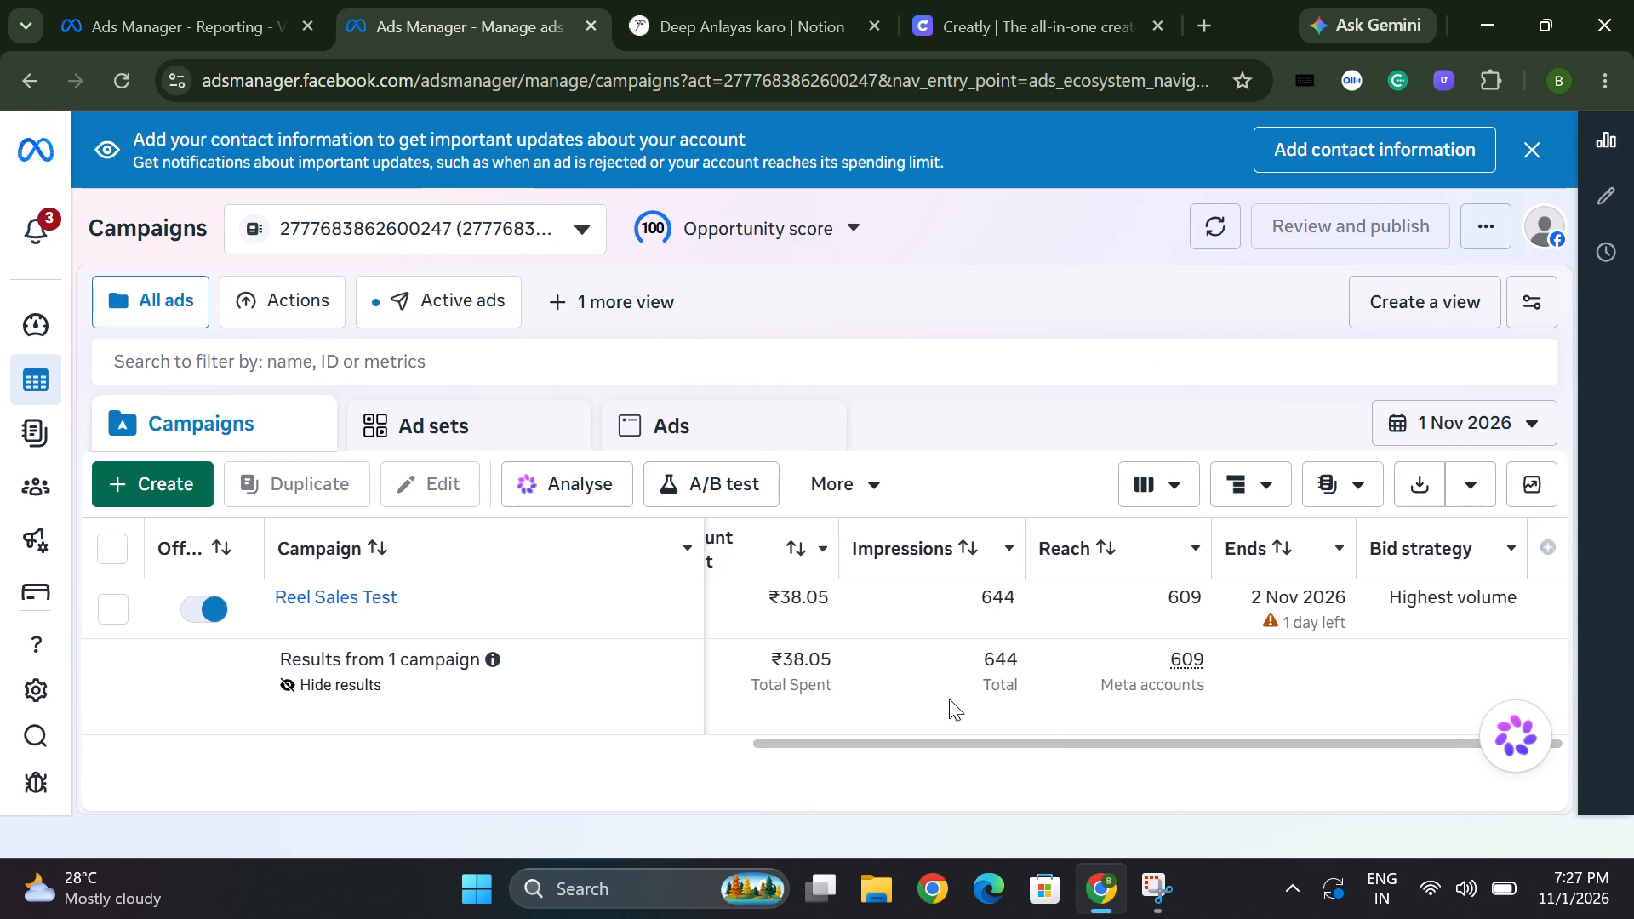
# Examine the Reel Sales Test row for 1 Nov 2026 from its reach and spend back to its results and attribution setting.
pyautogui.scroll(-1, 917, 659)
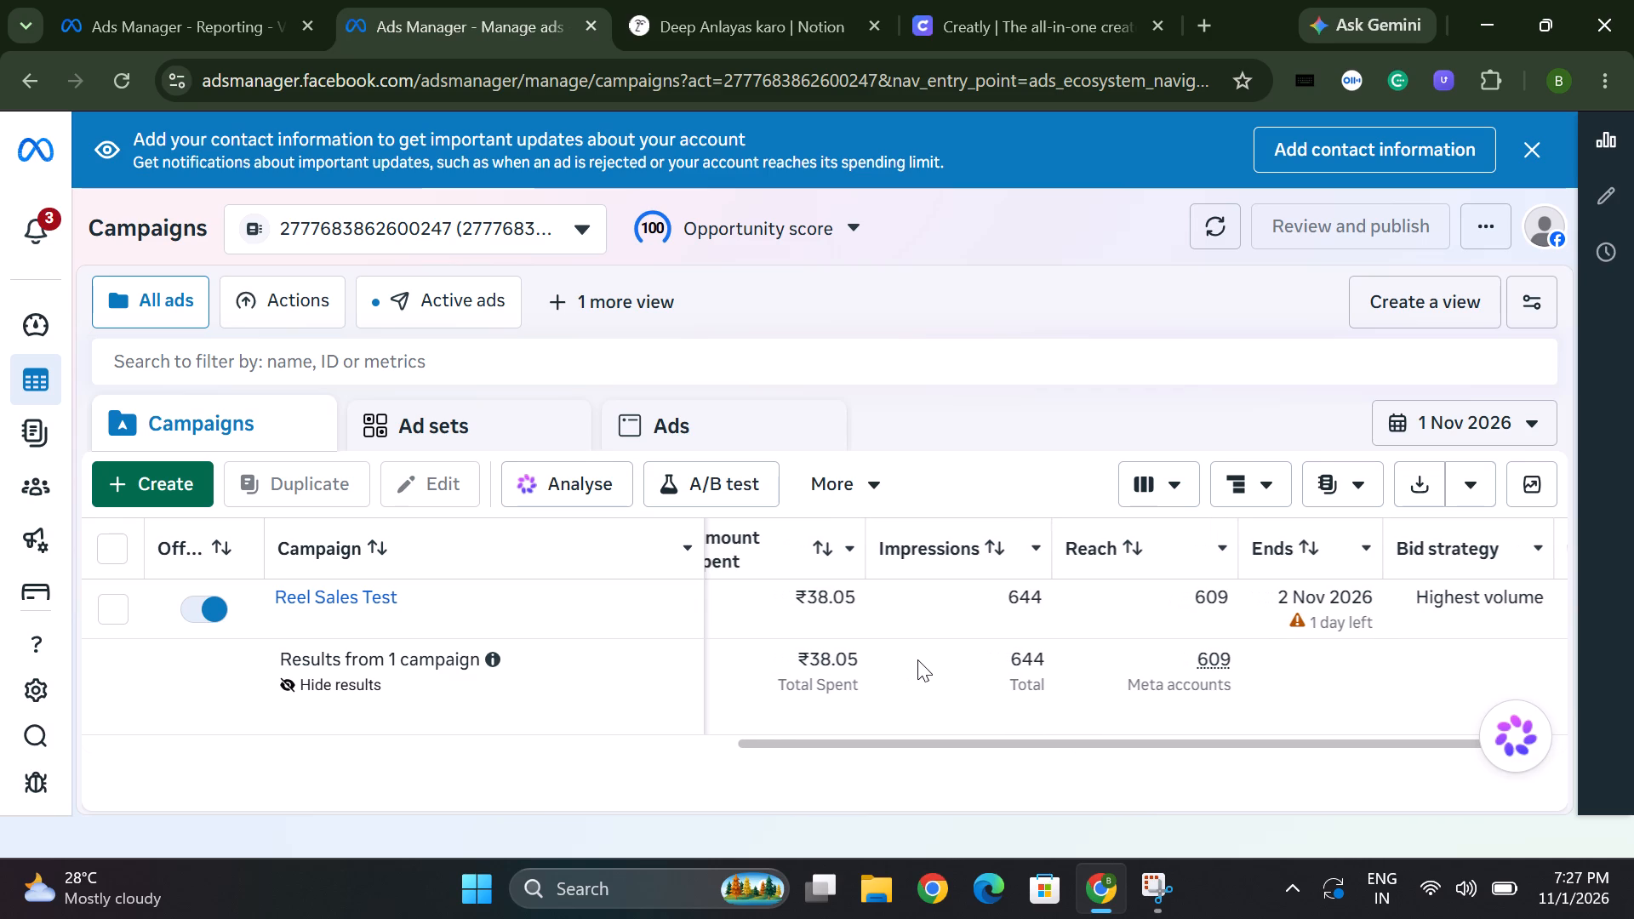
pyautogui.hscroll(3, 917, 659)
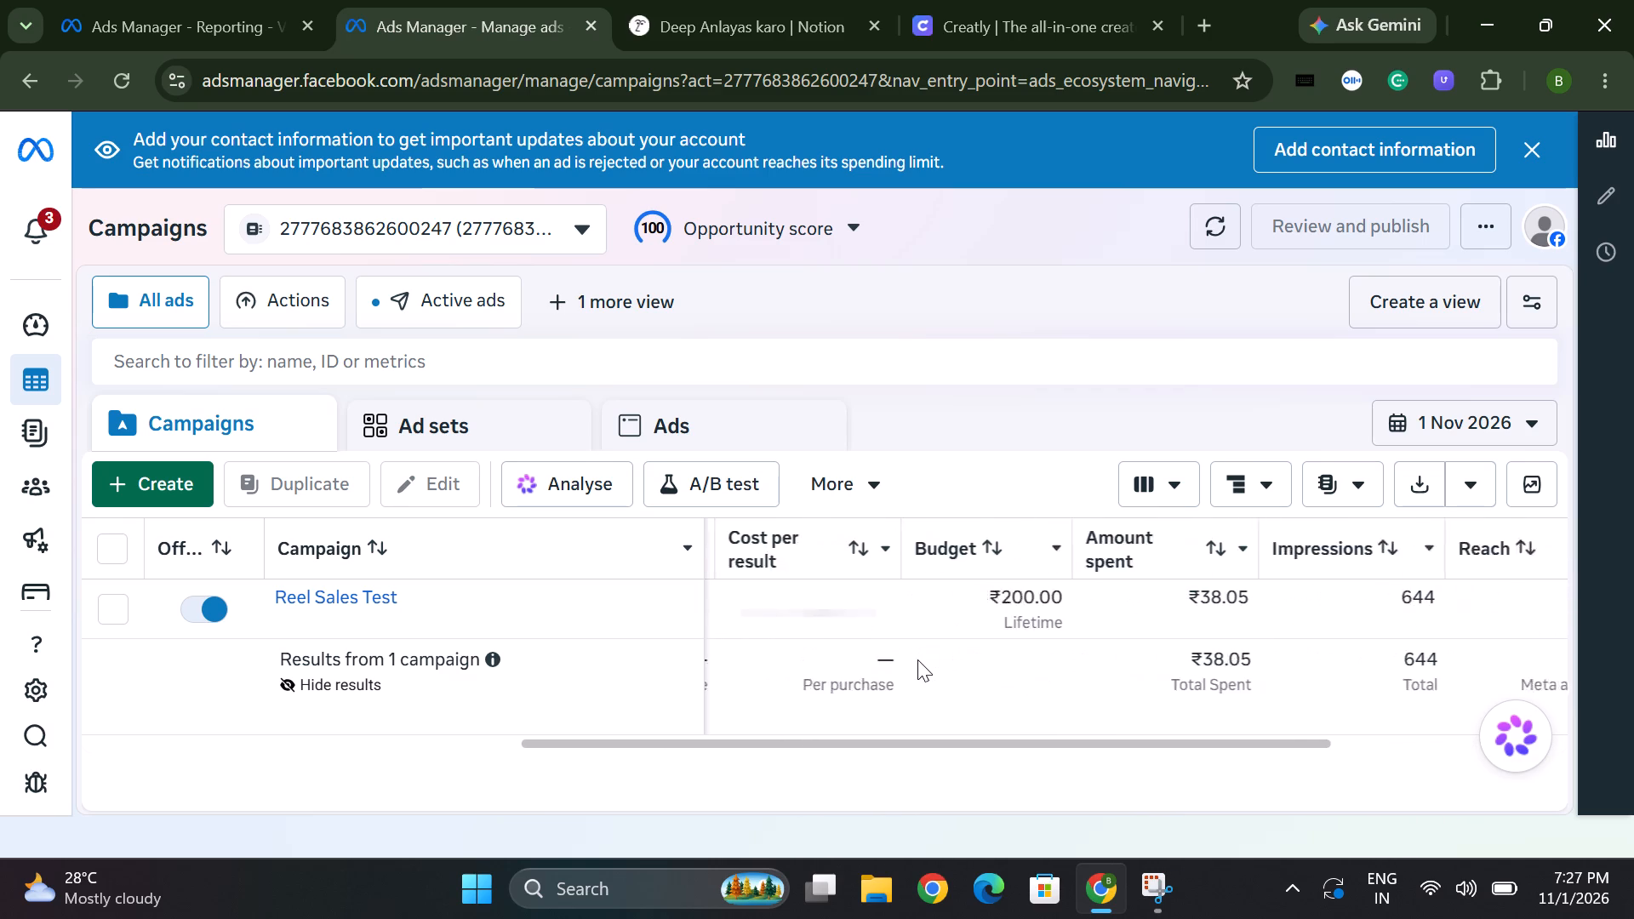
pyautogui.hscroll(2, 917, 659)
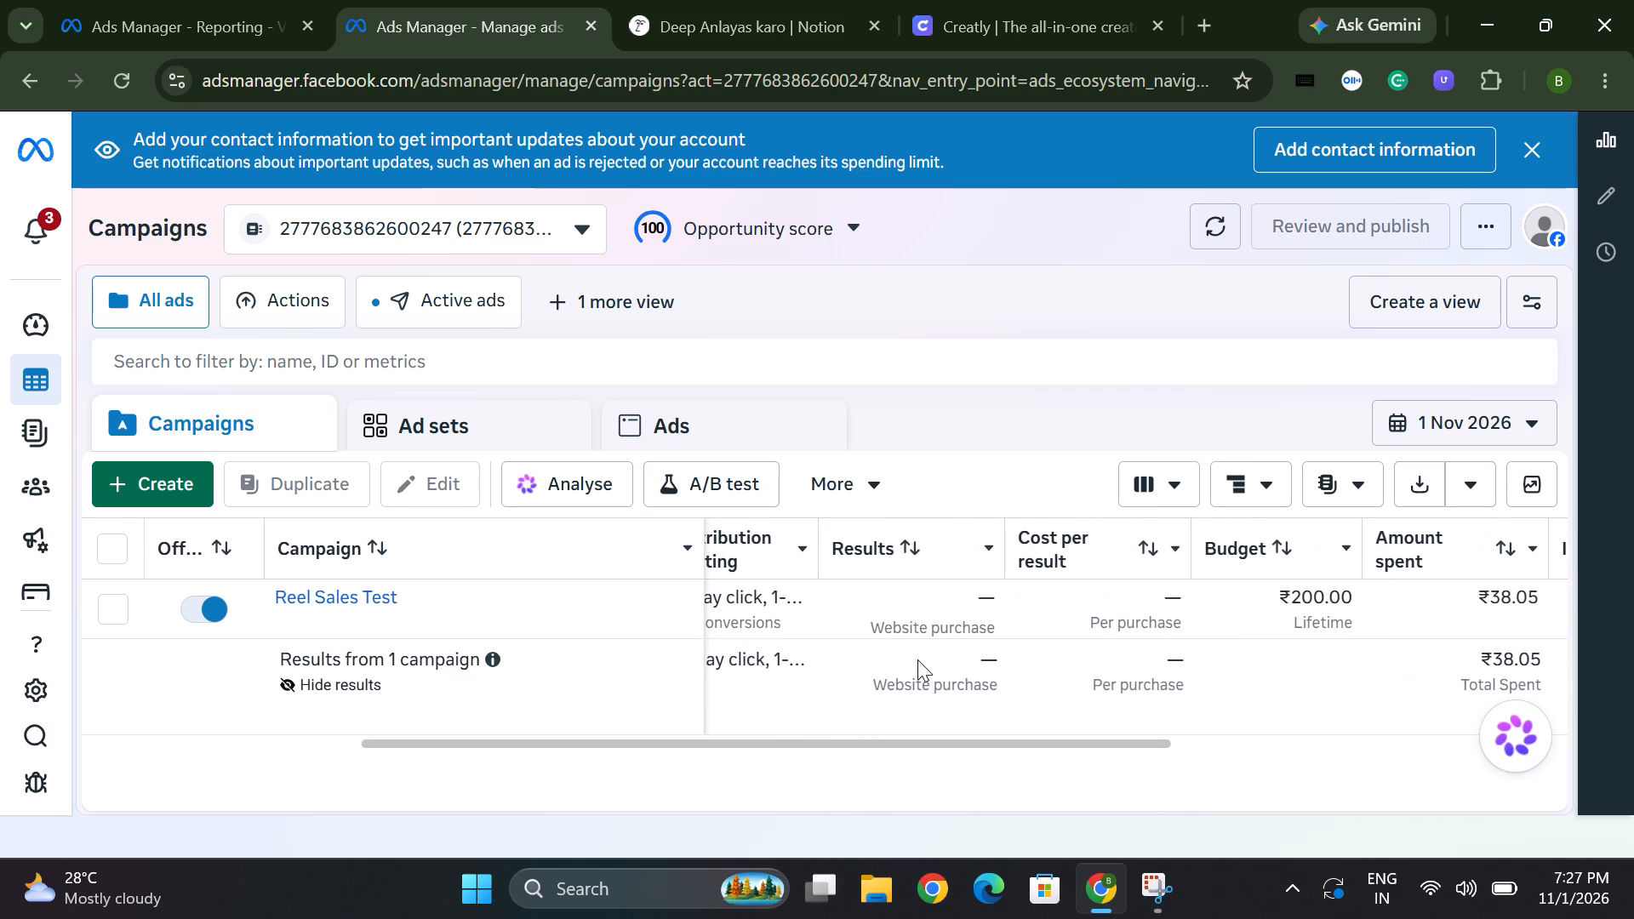
pyautogui.hscroll(4, 917, 659)
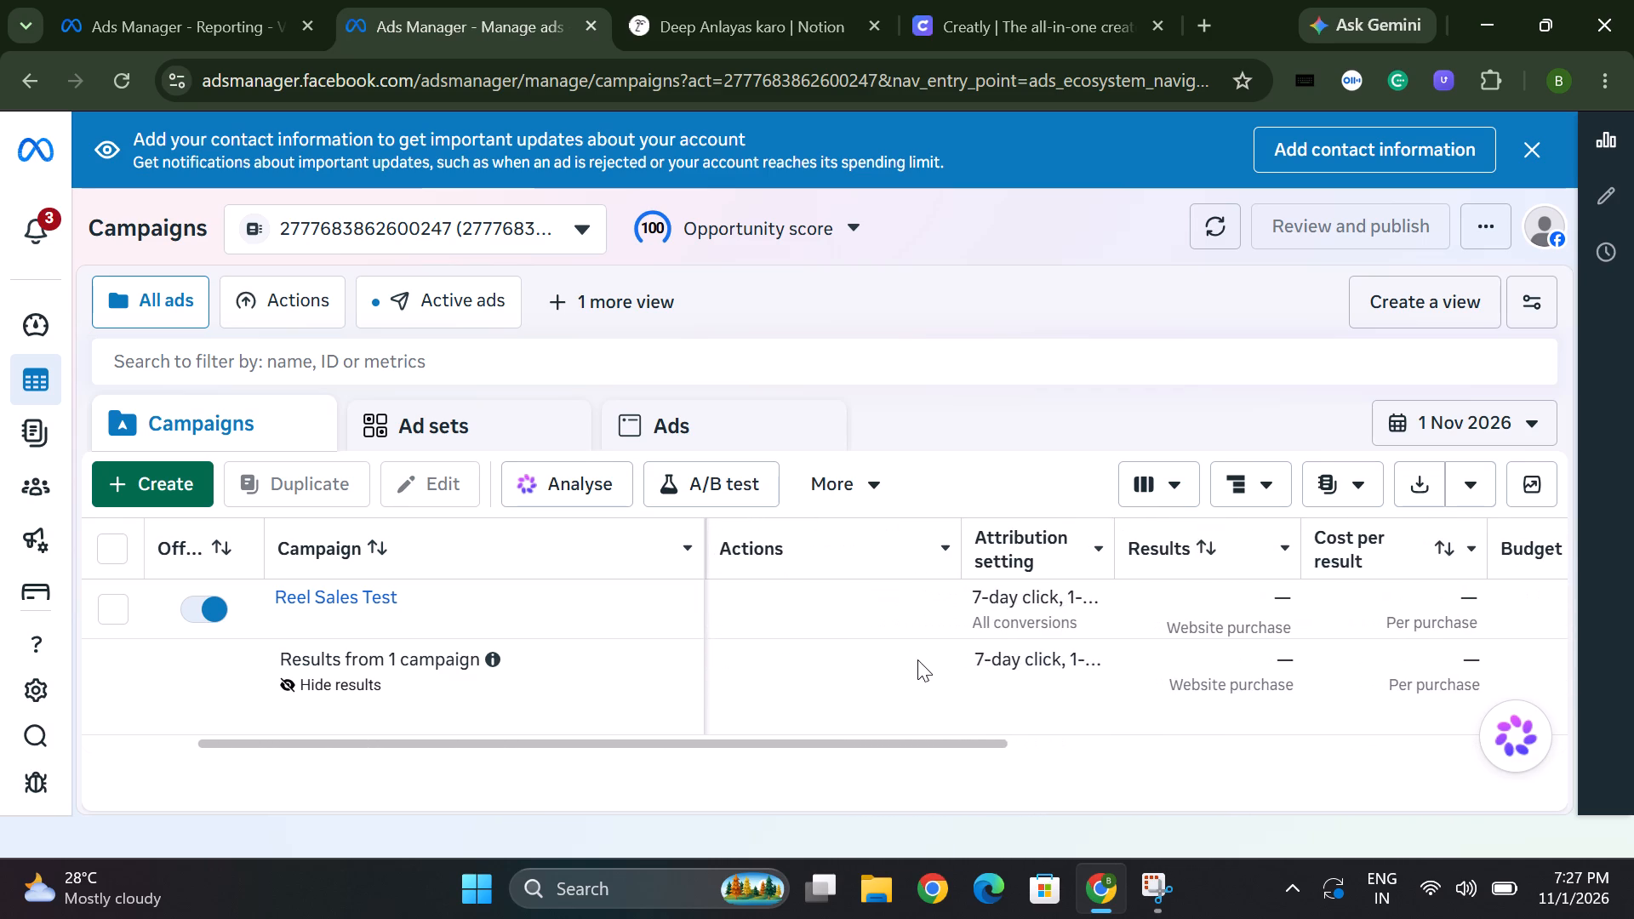
# Examine the Reel Sales Test row from its delivery status across to its amount spent, impressions, reach and end date.
pyautogui.hscroll(5, 917, 659)
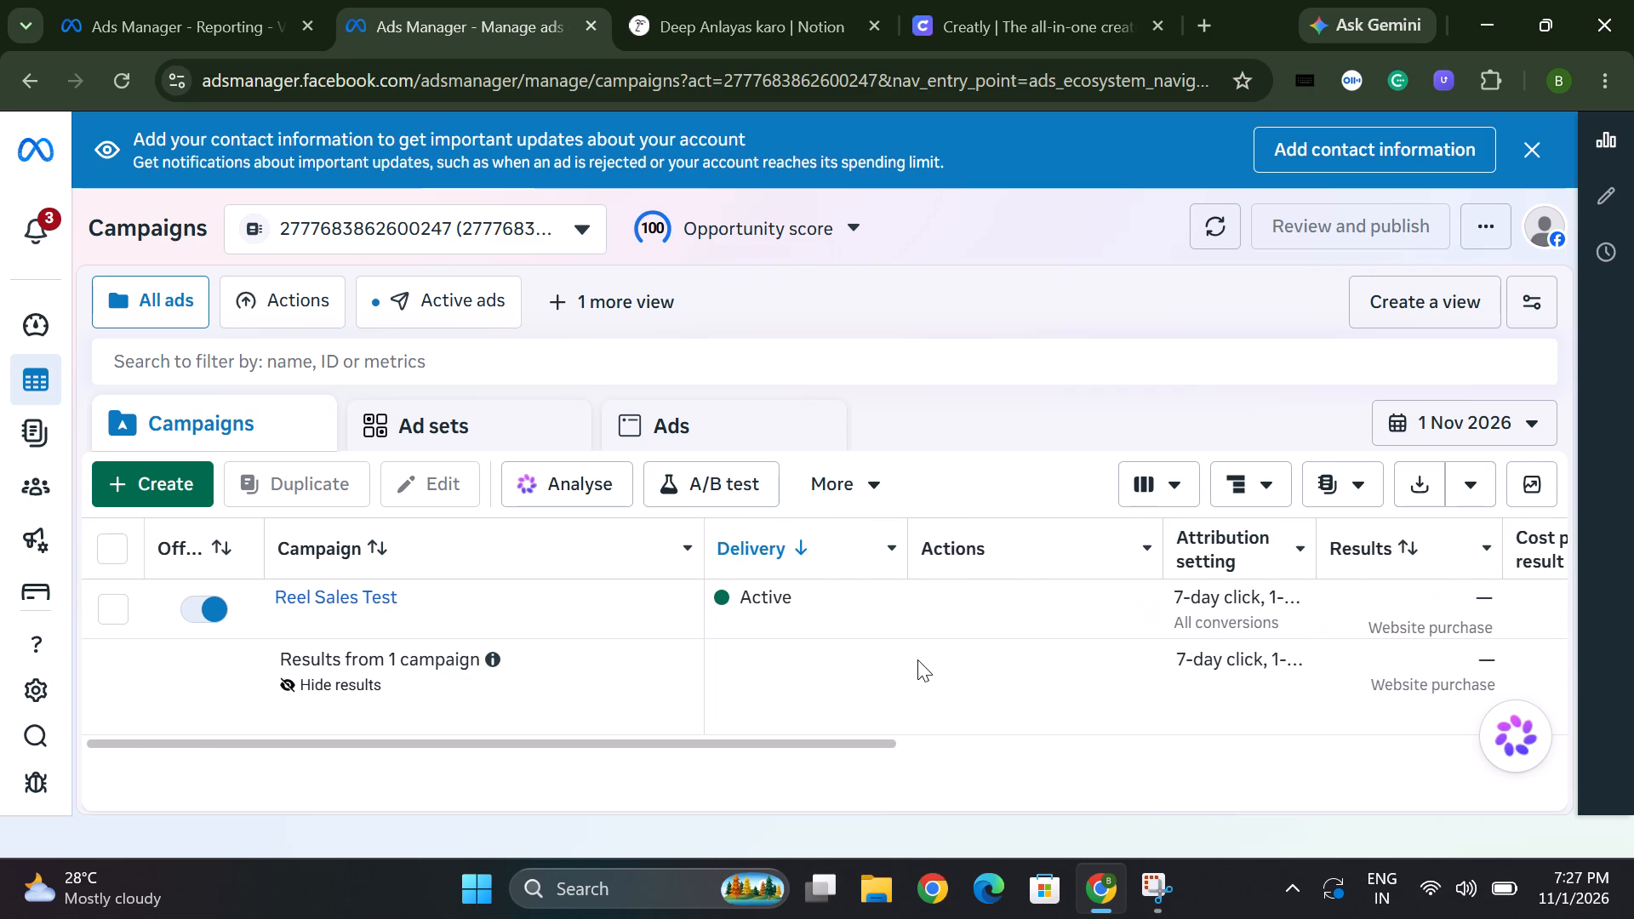
pyautogui.hscroll(-1, 917, 659)
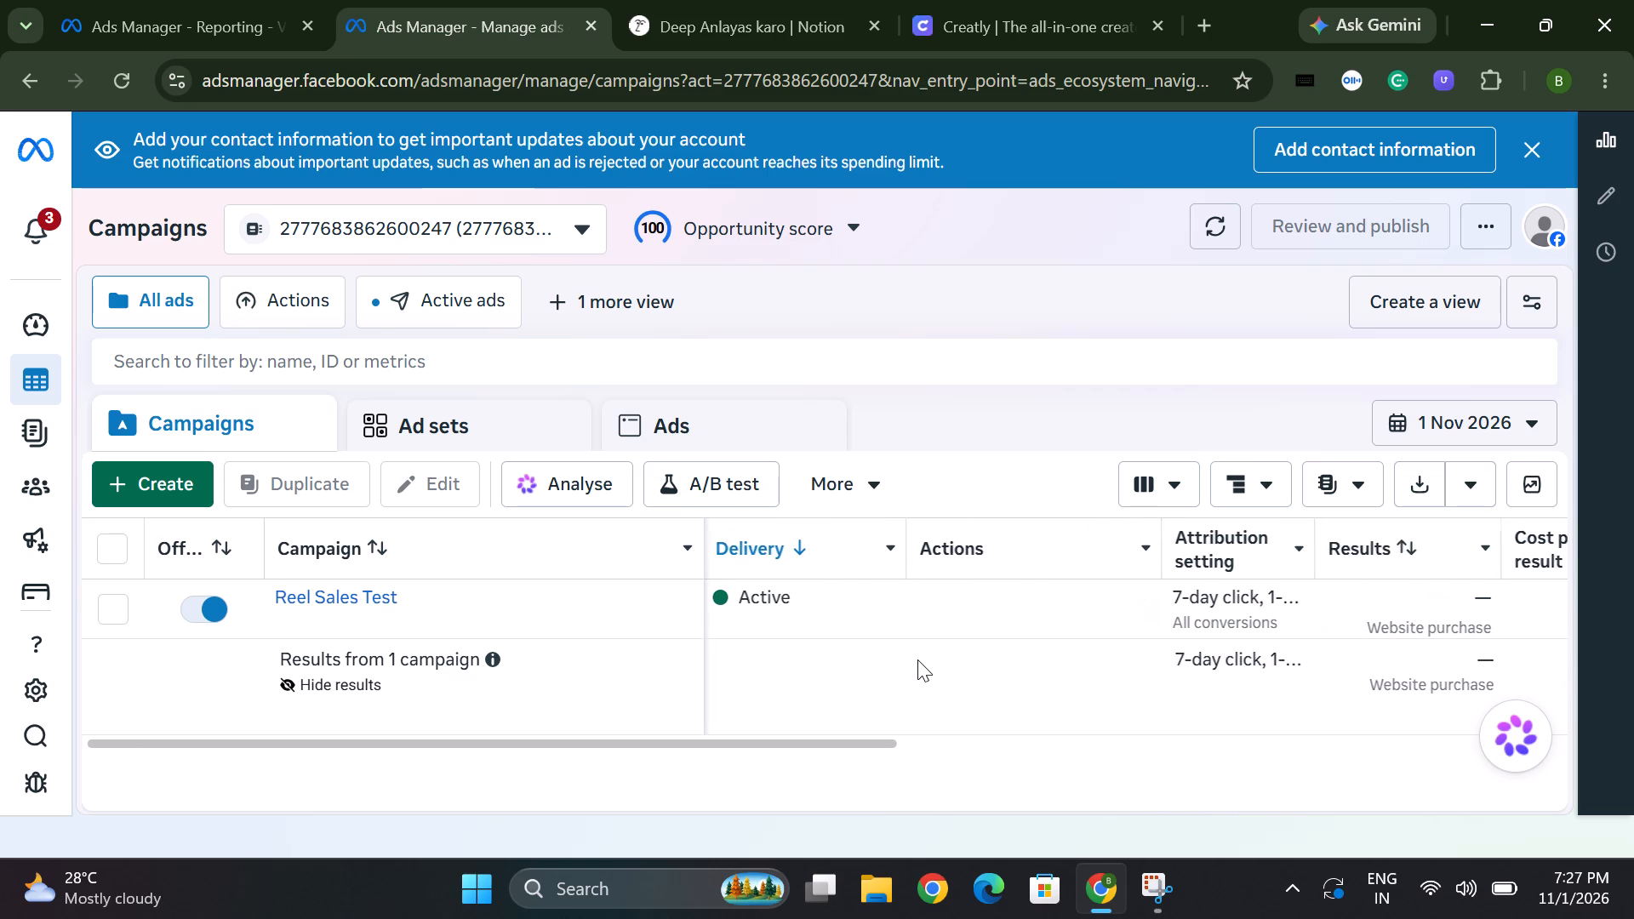
pyautogui.hscroll(-6, 917, 659)
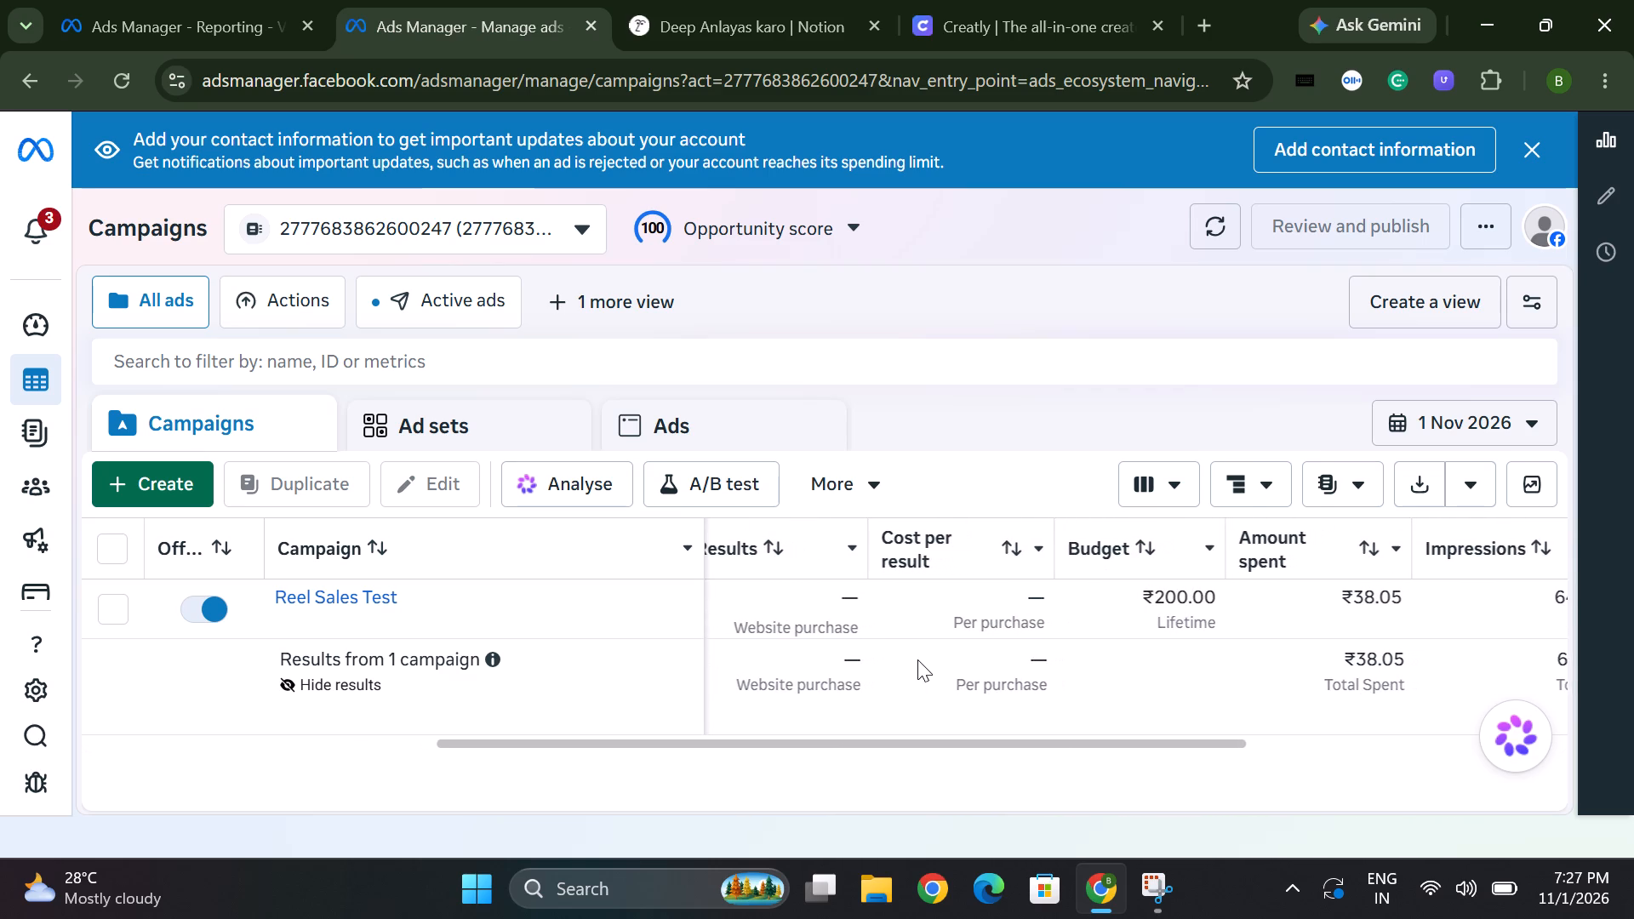
pyautogui.hscroll(-7, 917, 659)
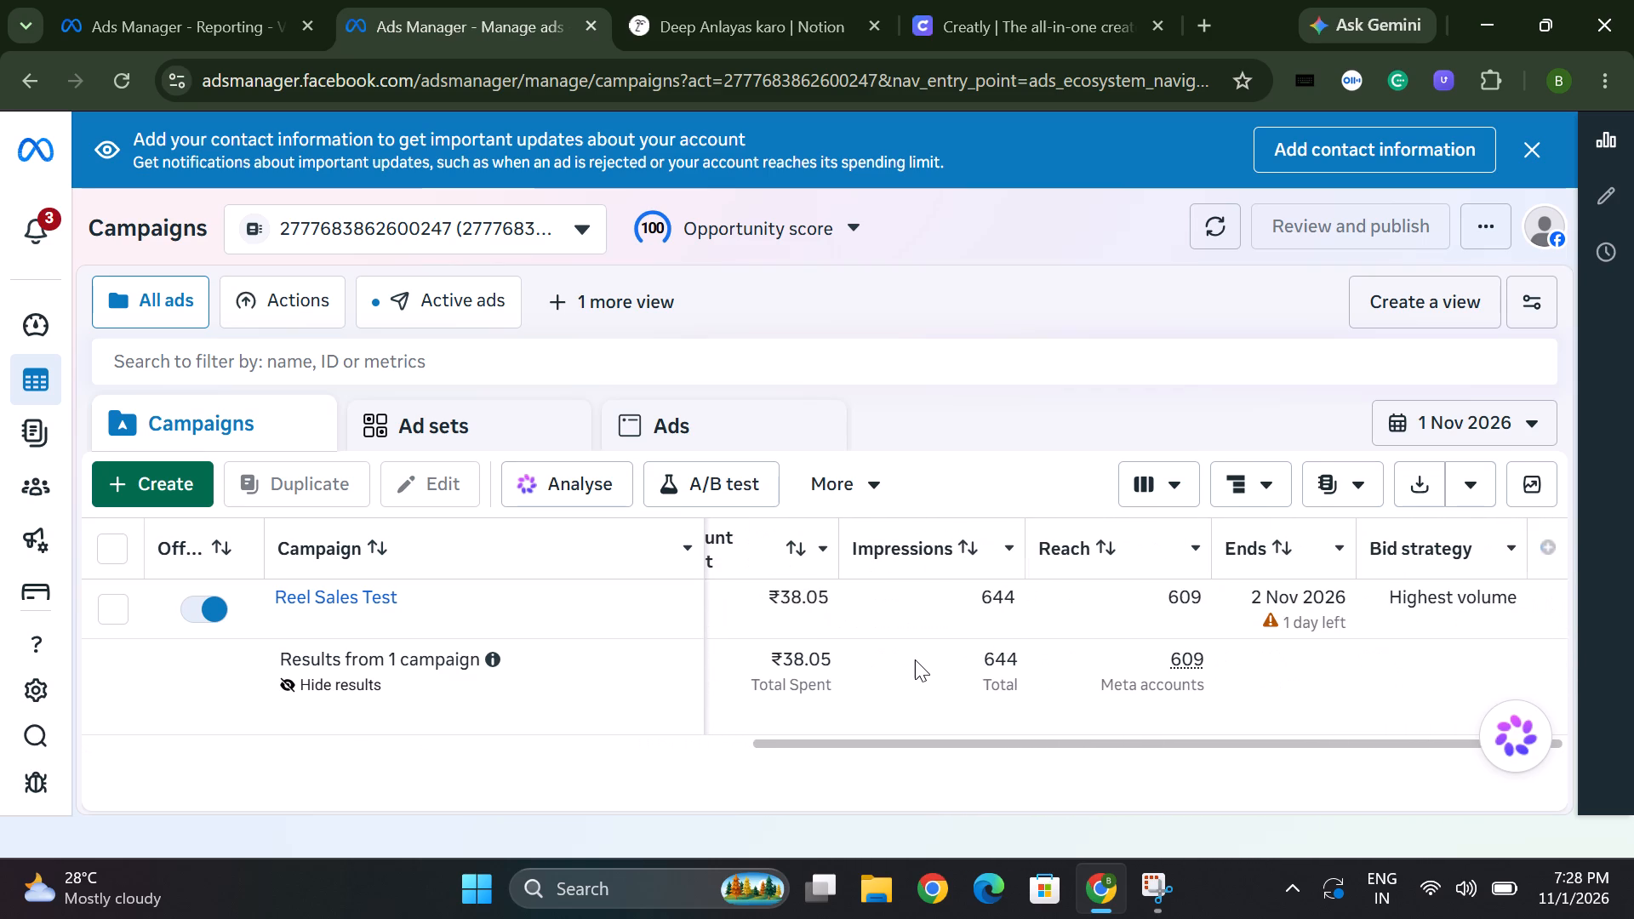
pyautogui.hscroll(-1, 915, 659)
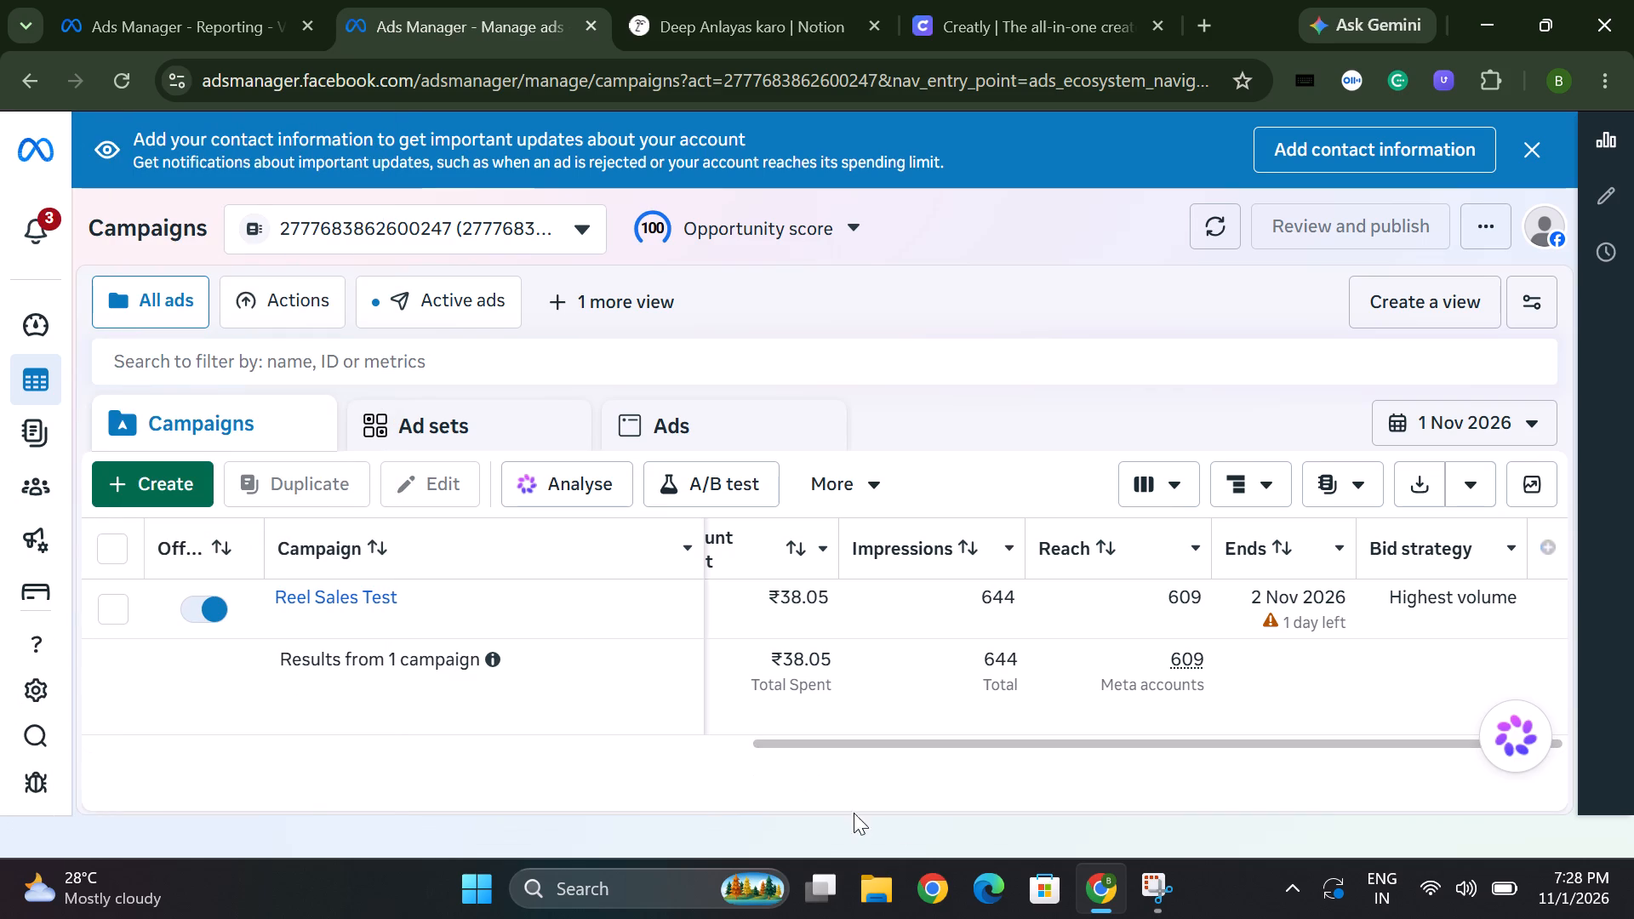
# Capture a full-window Snipping Tool screenshot of the Campaigns page showing spend, impressions and reach, and copy it.
pyautogui.click(1148, 873)
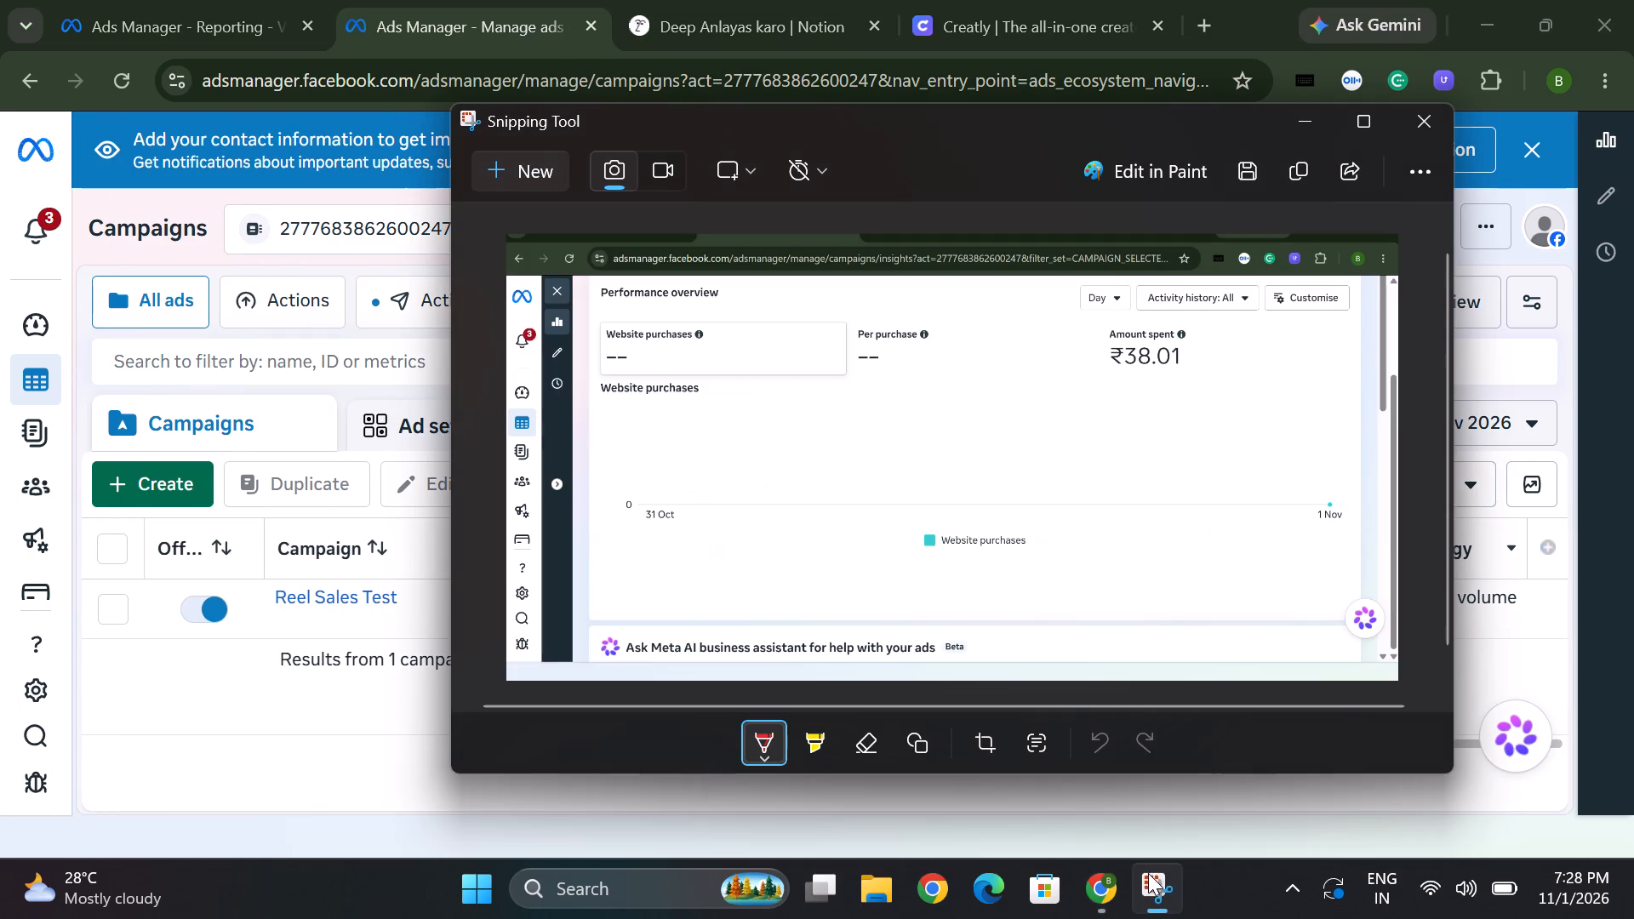
pyautogui.click(530, 171)
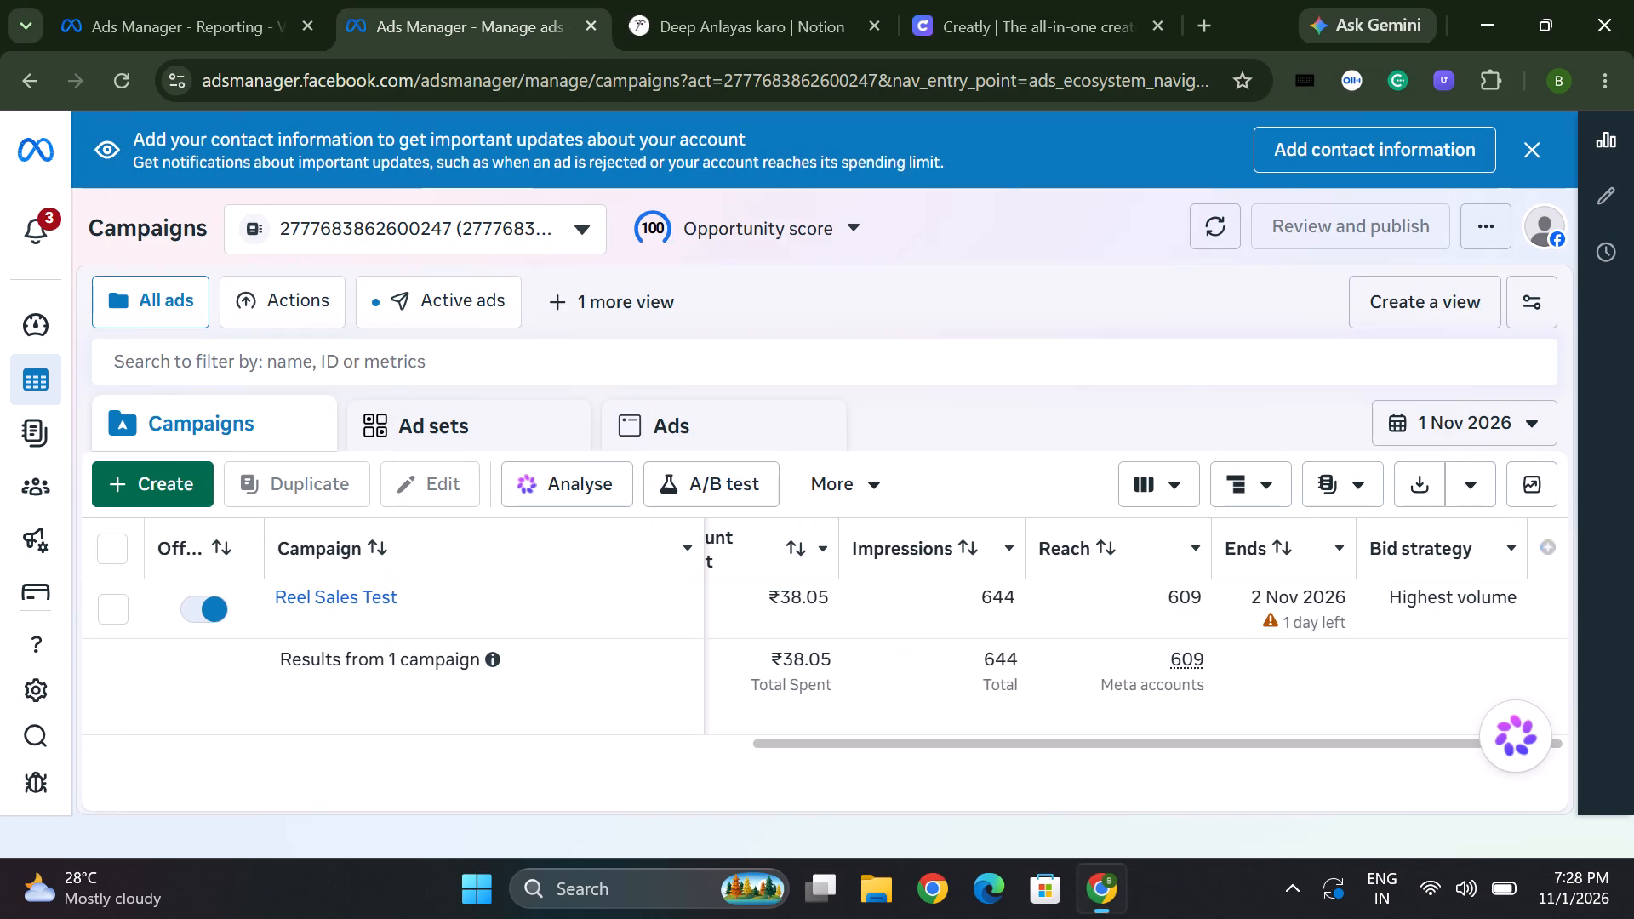
pyautogui.moveTo(0, 33); pyautogui.dragTo(1633, 835)
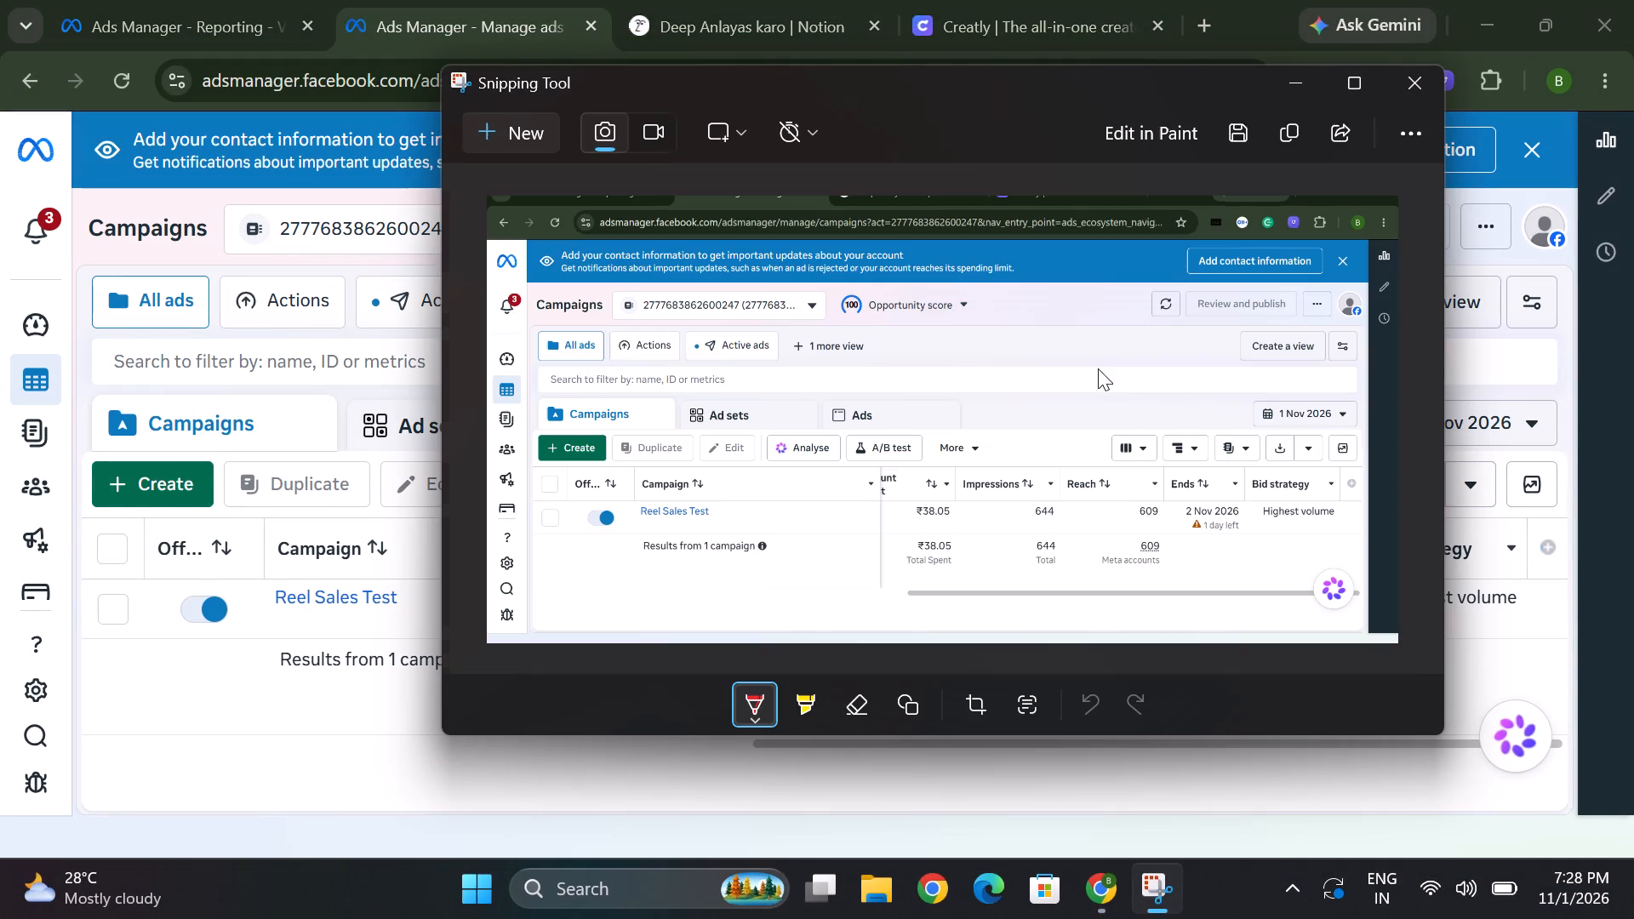
pyautogui.click(1286, 140)
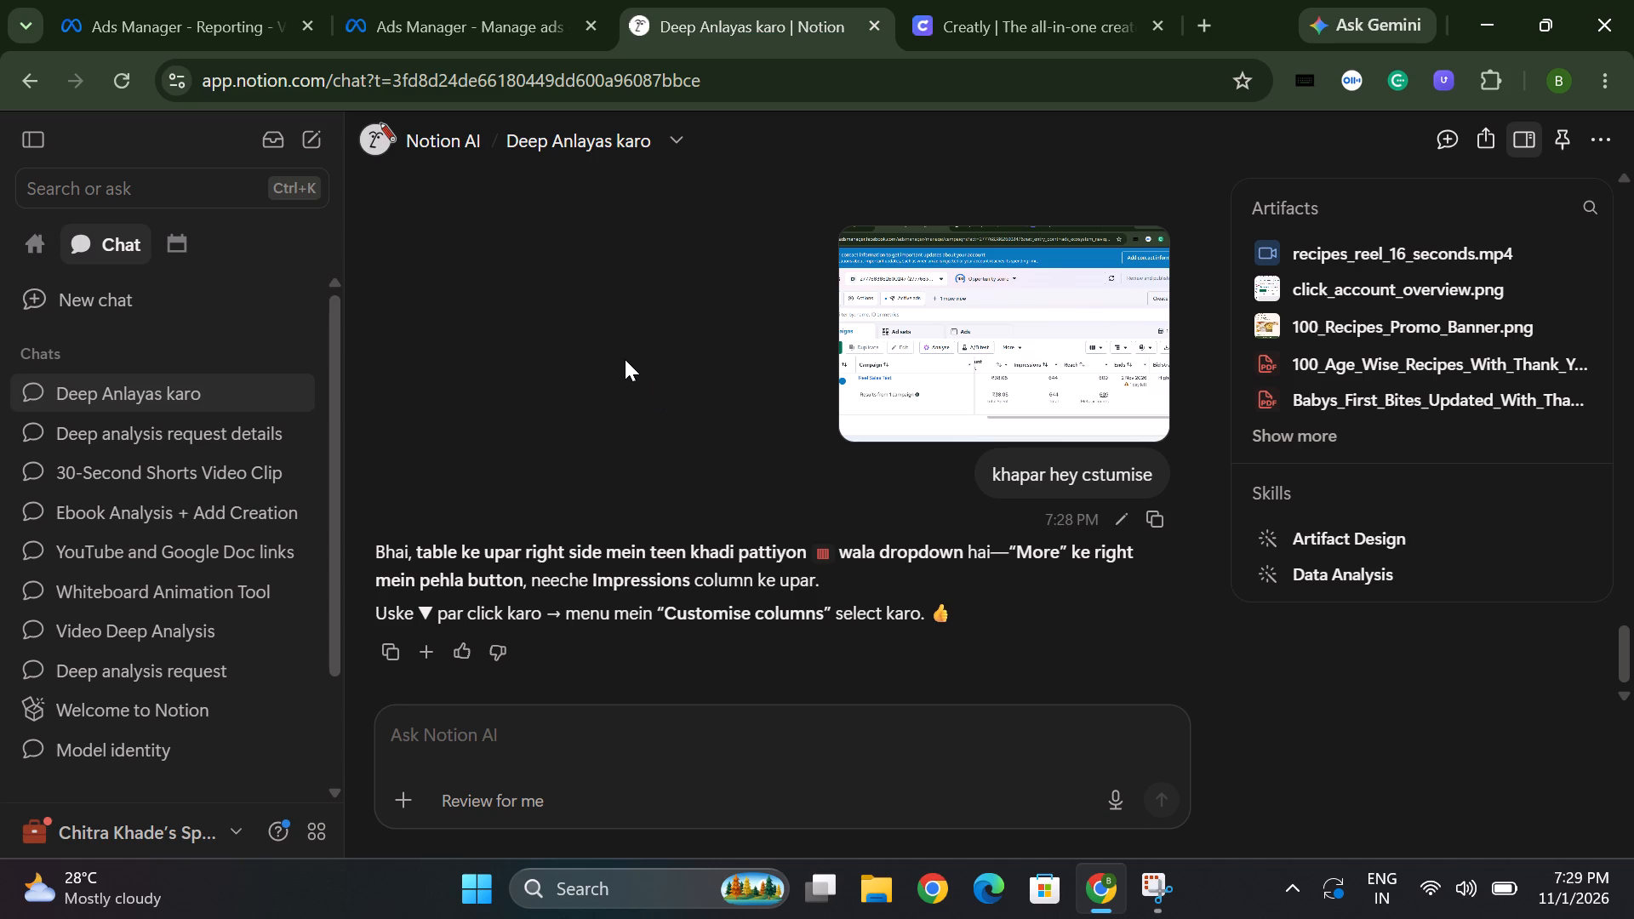
# Look for the Customise columns option on the Ads Manager Campaigns page, rechecking Notion AI's directions along the way.
pyautogui.click(471, 0)
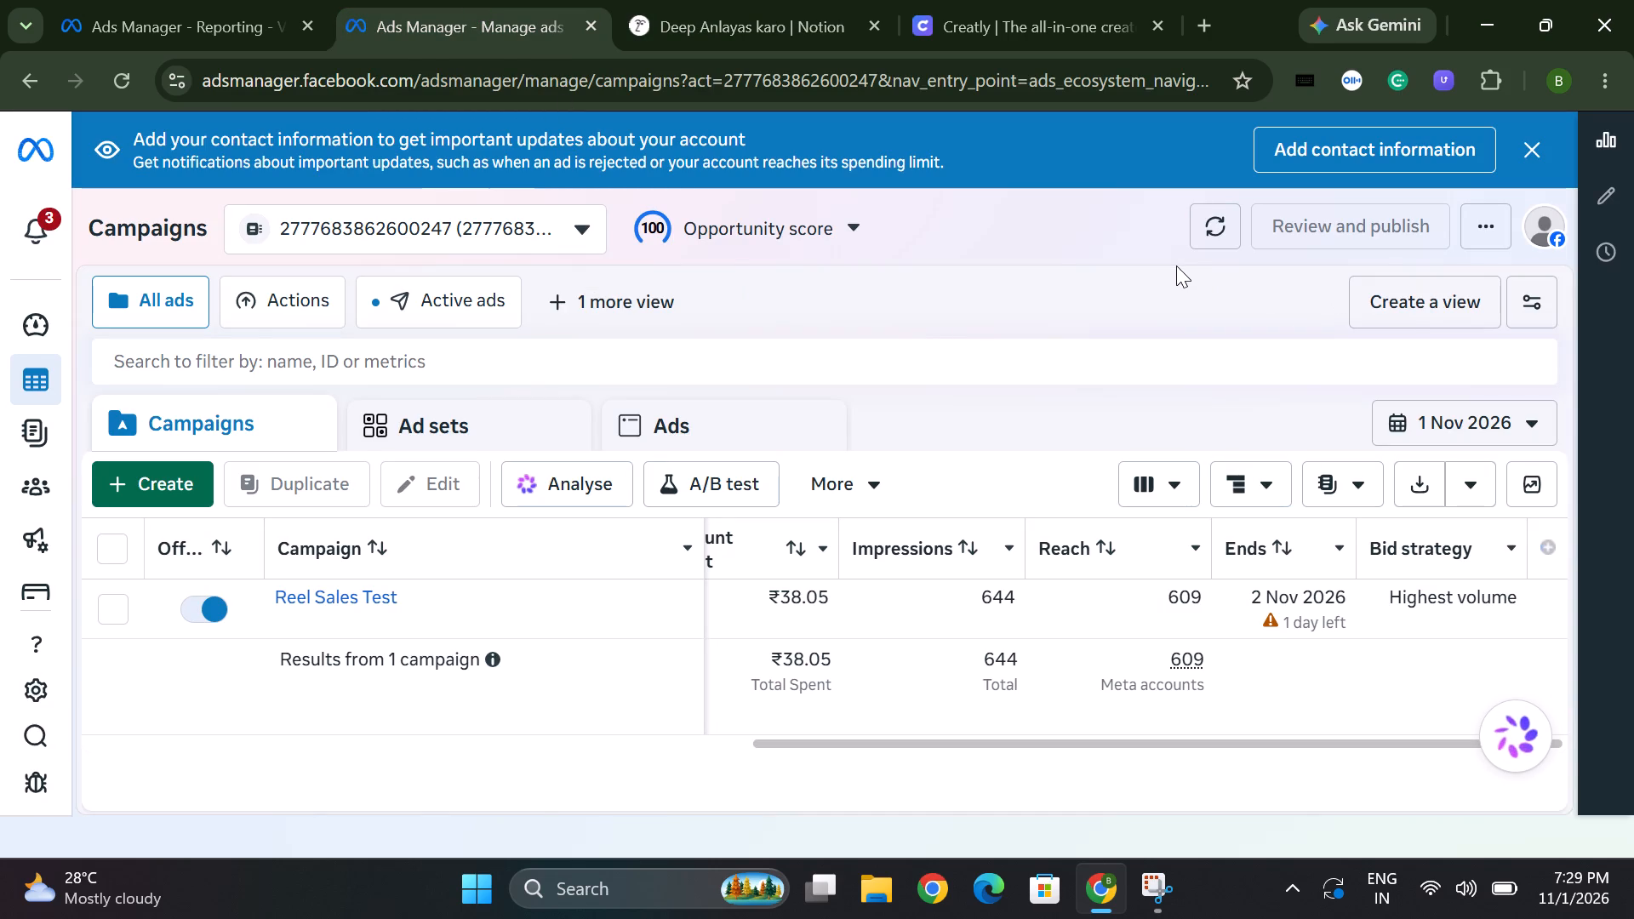
pyautogui.click(616, 301)
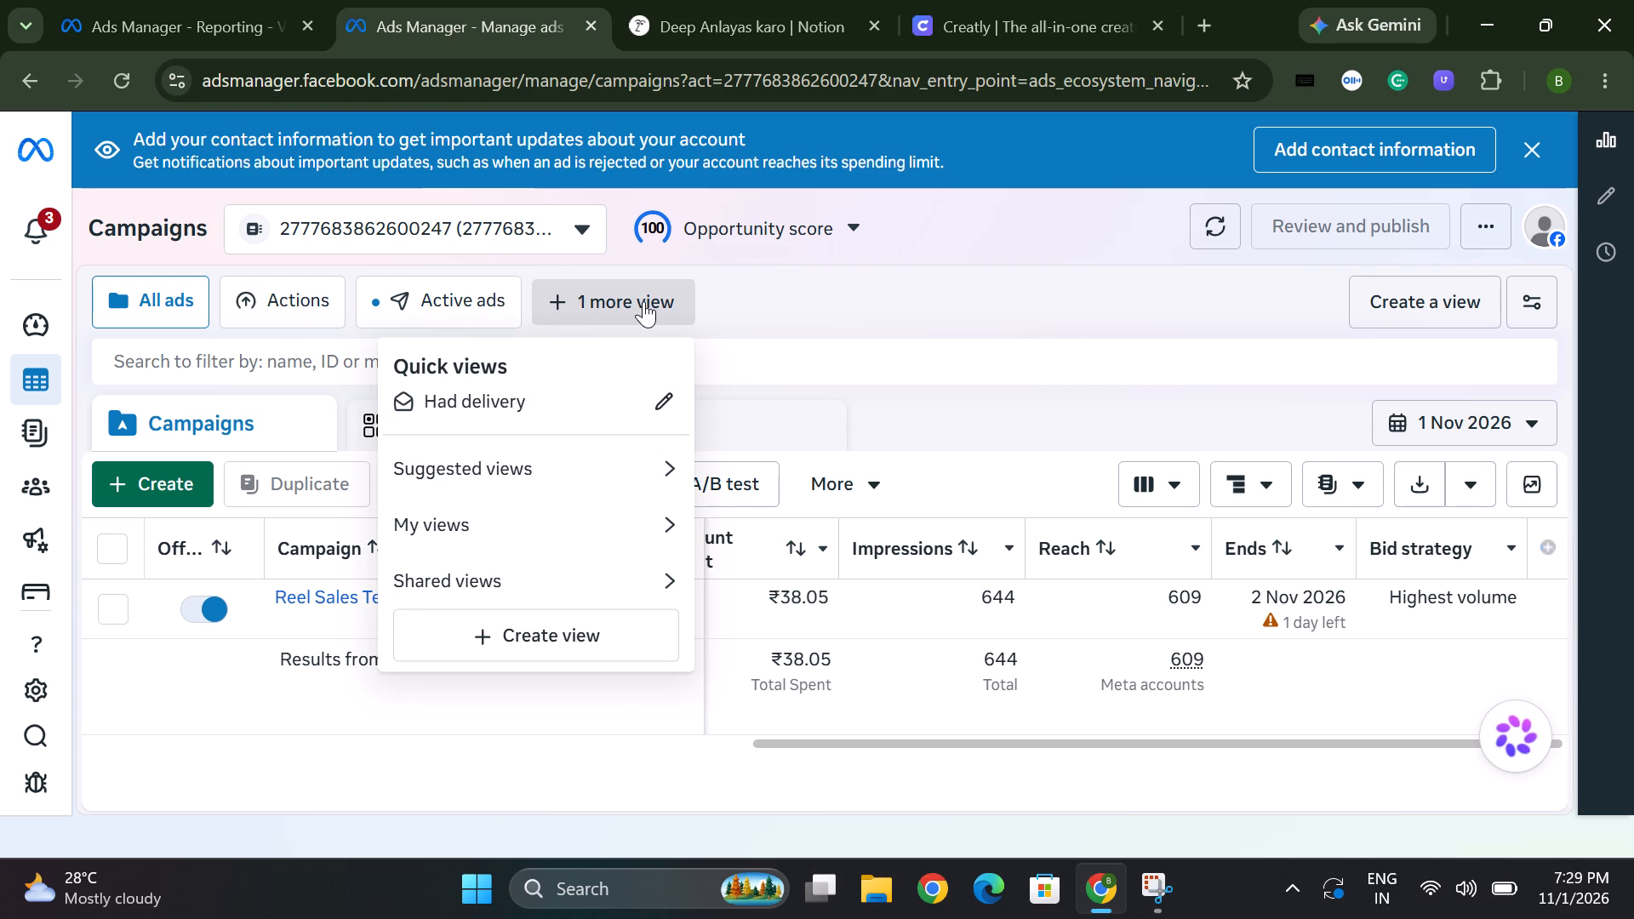
pyautogui.click(788, 288)
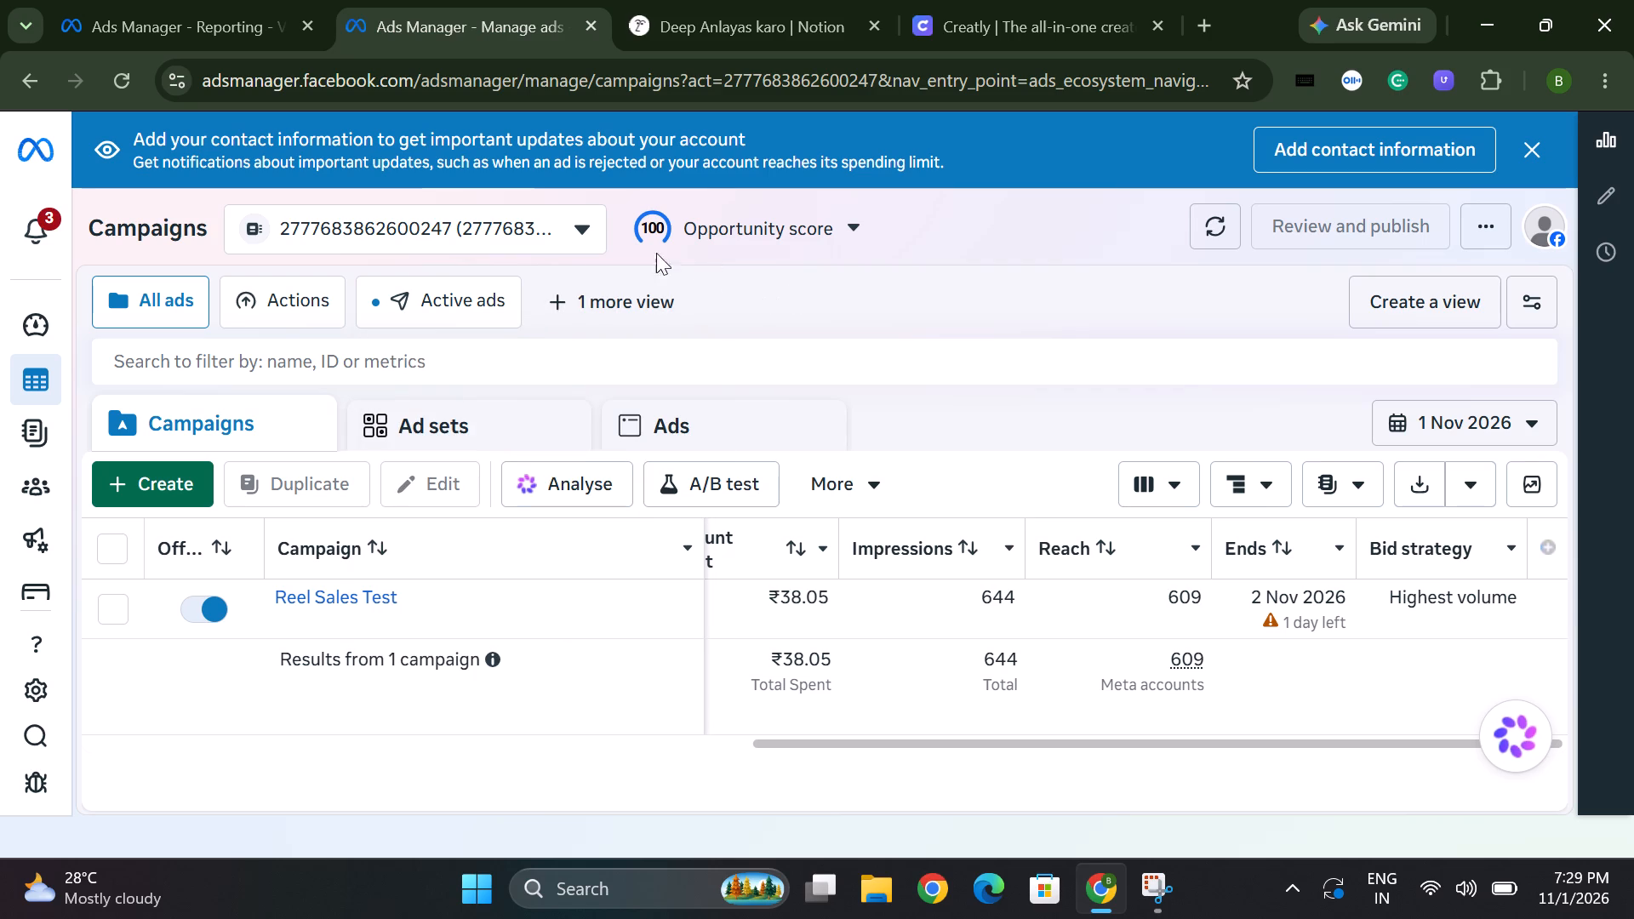
pyautogui.click(707, 14)
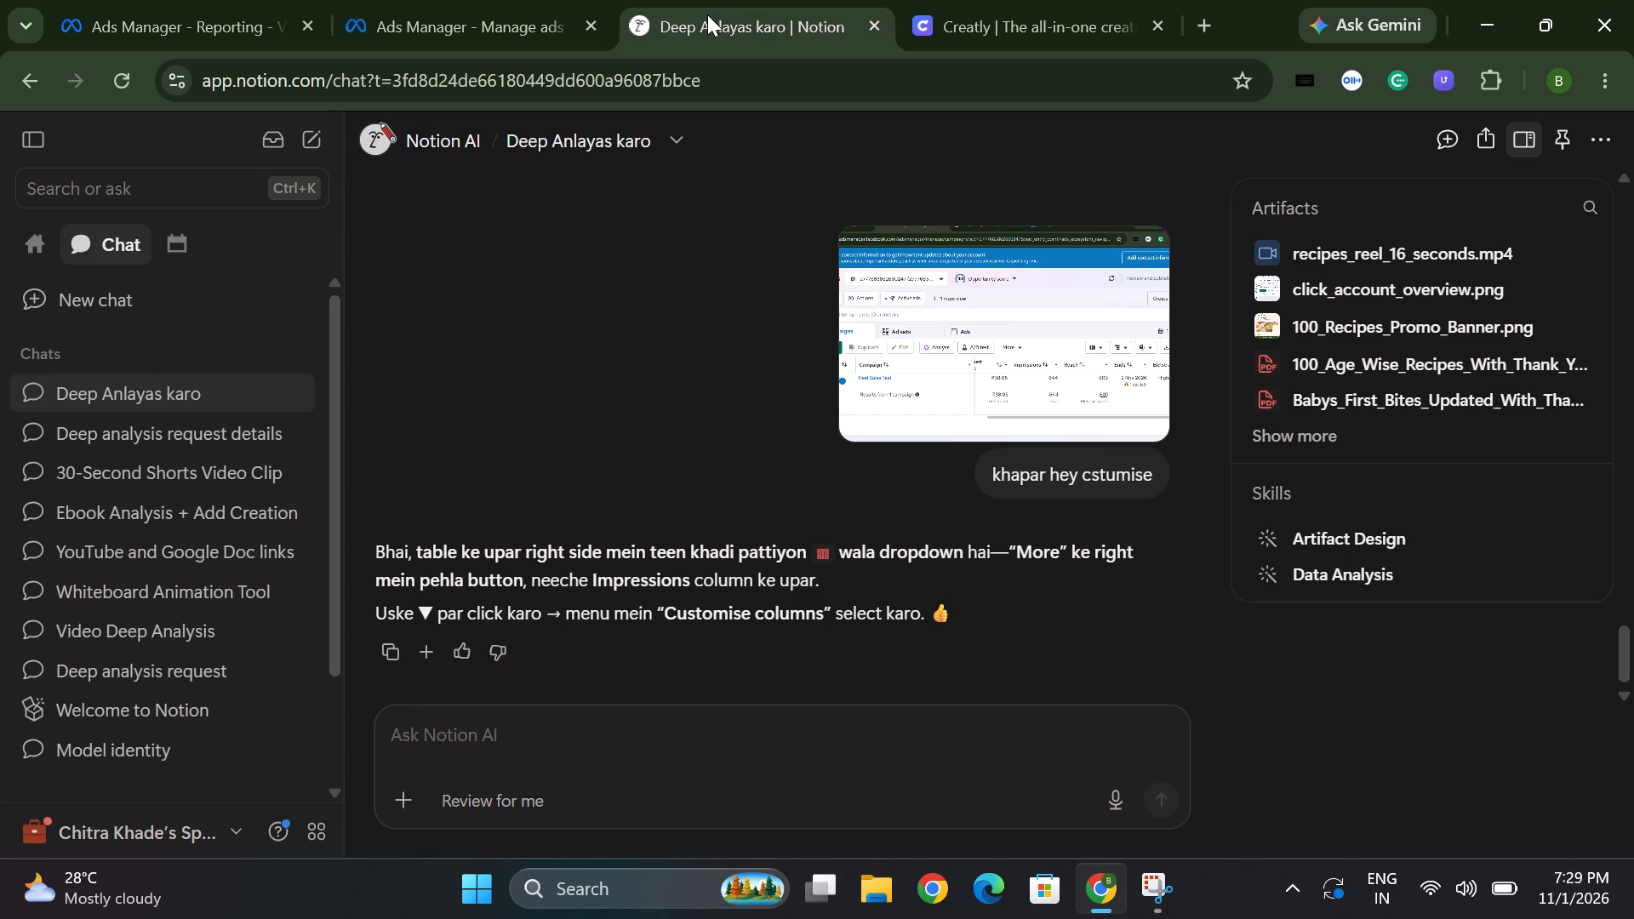
pyautogui.click(464, 17)
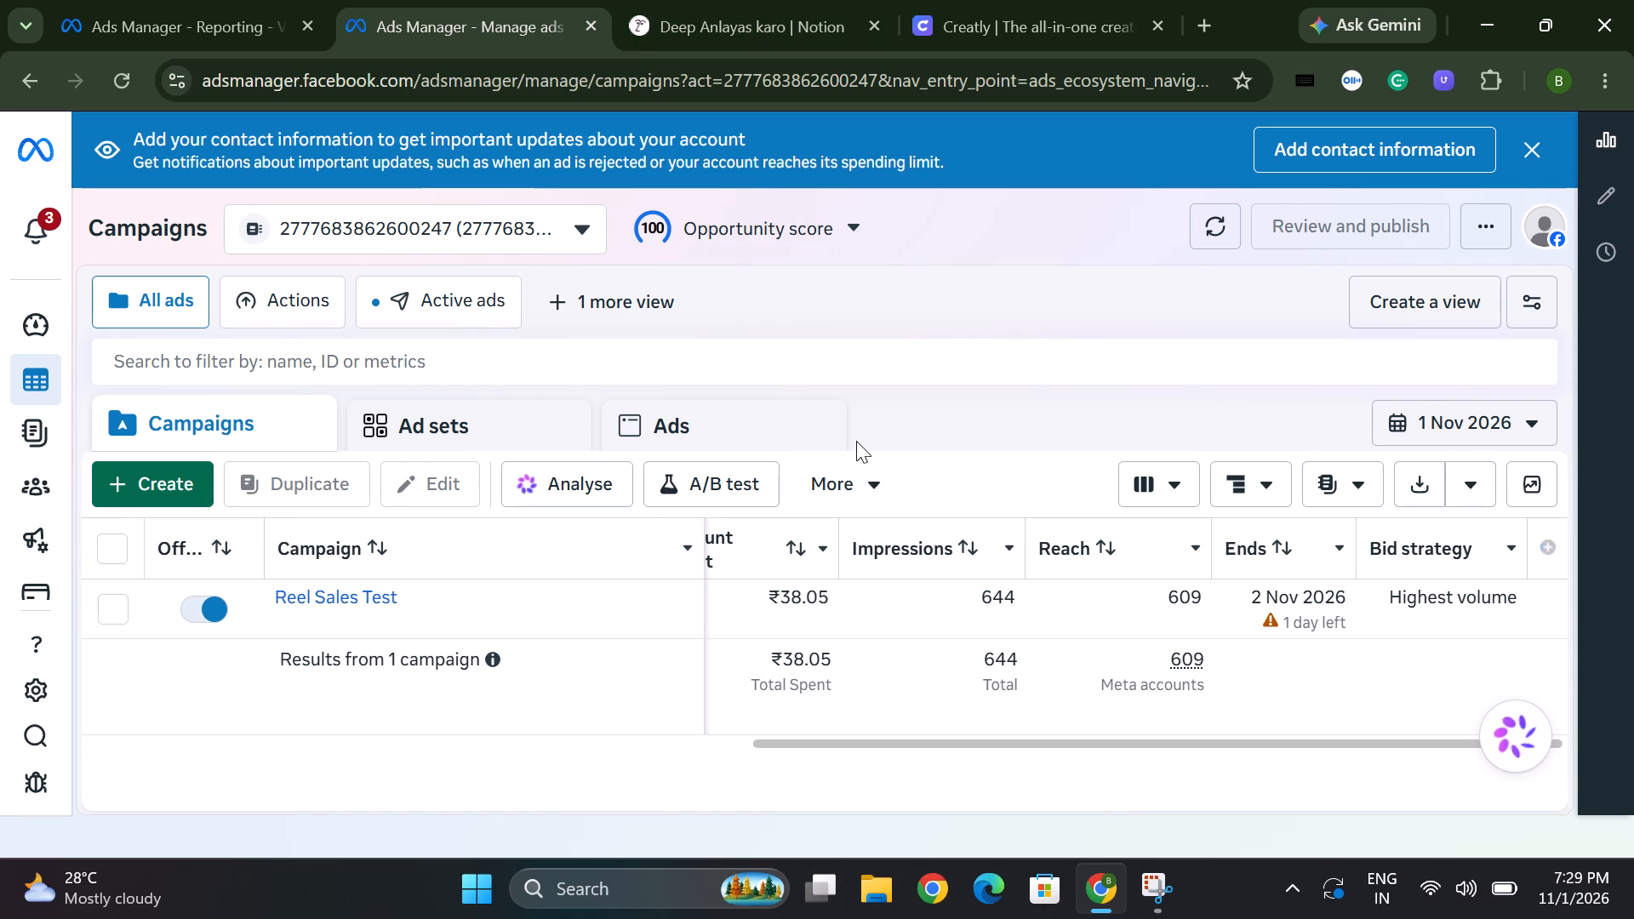
pyautogui.click(865, 472)
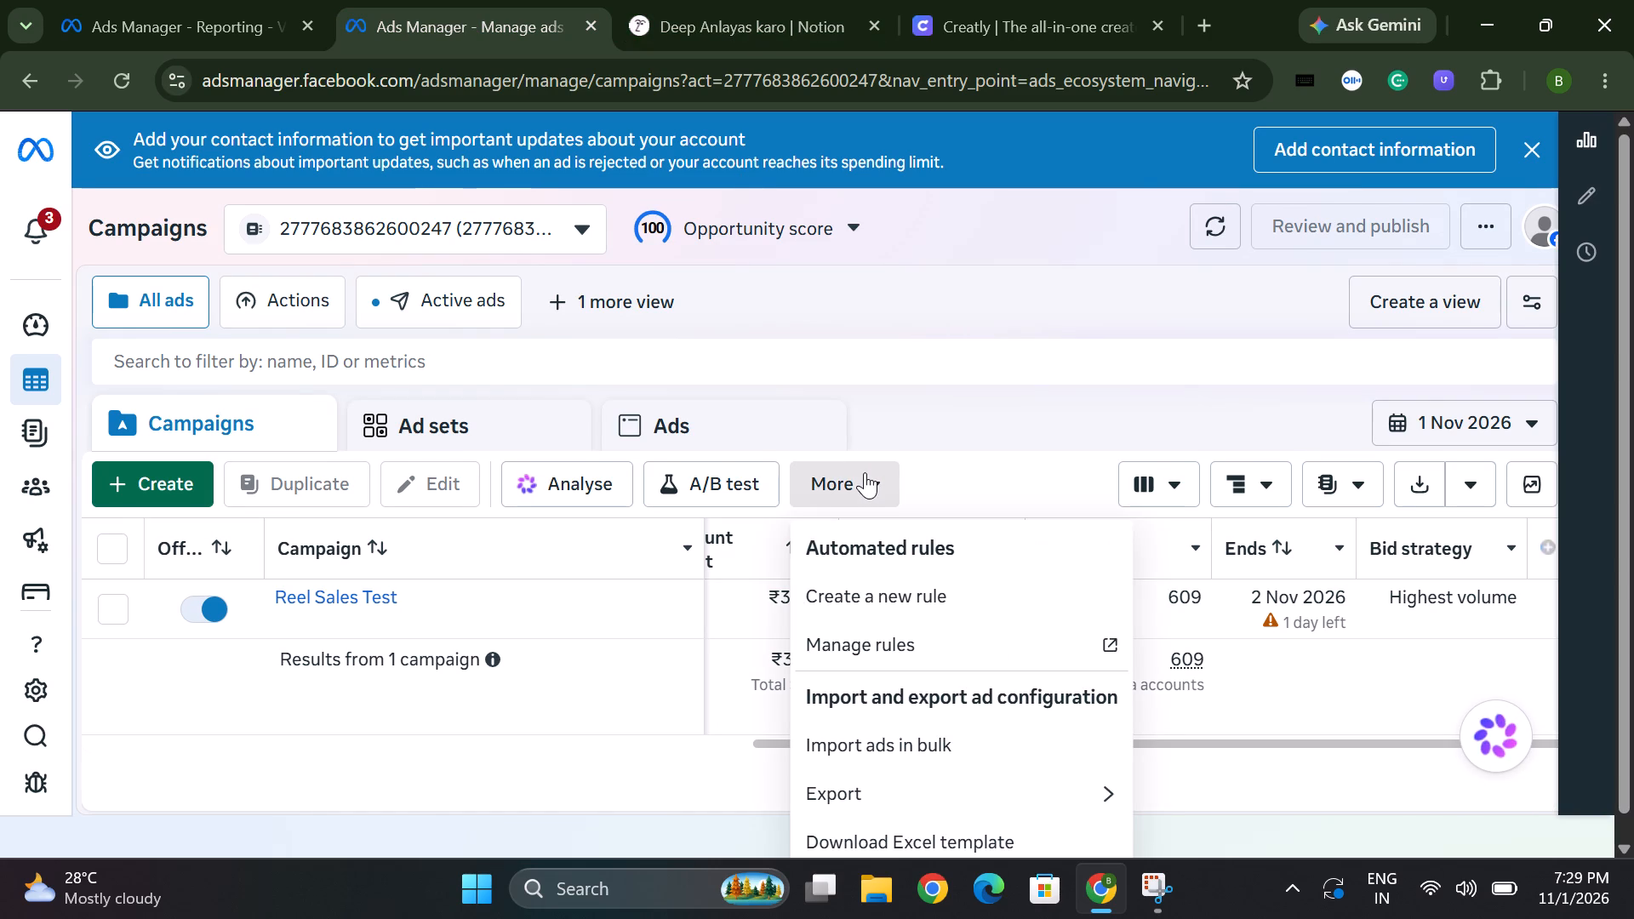
pyautogui.scroll(-1, 889, 545)
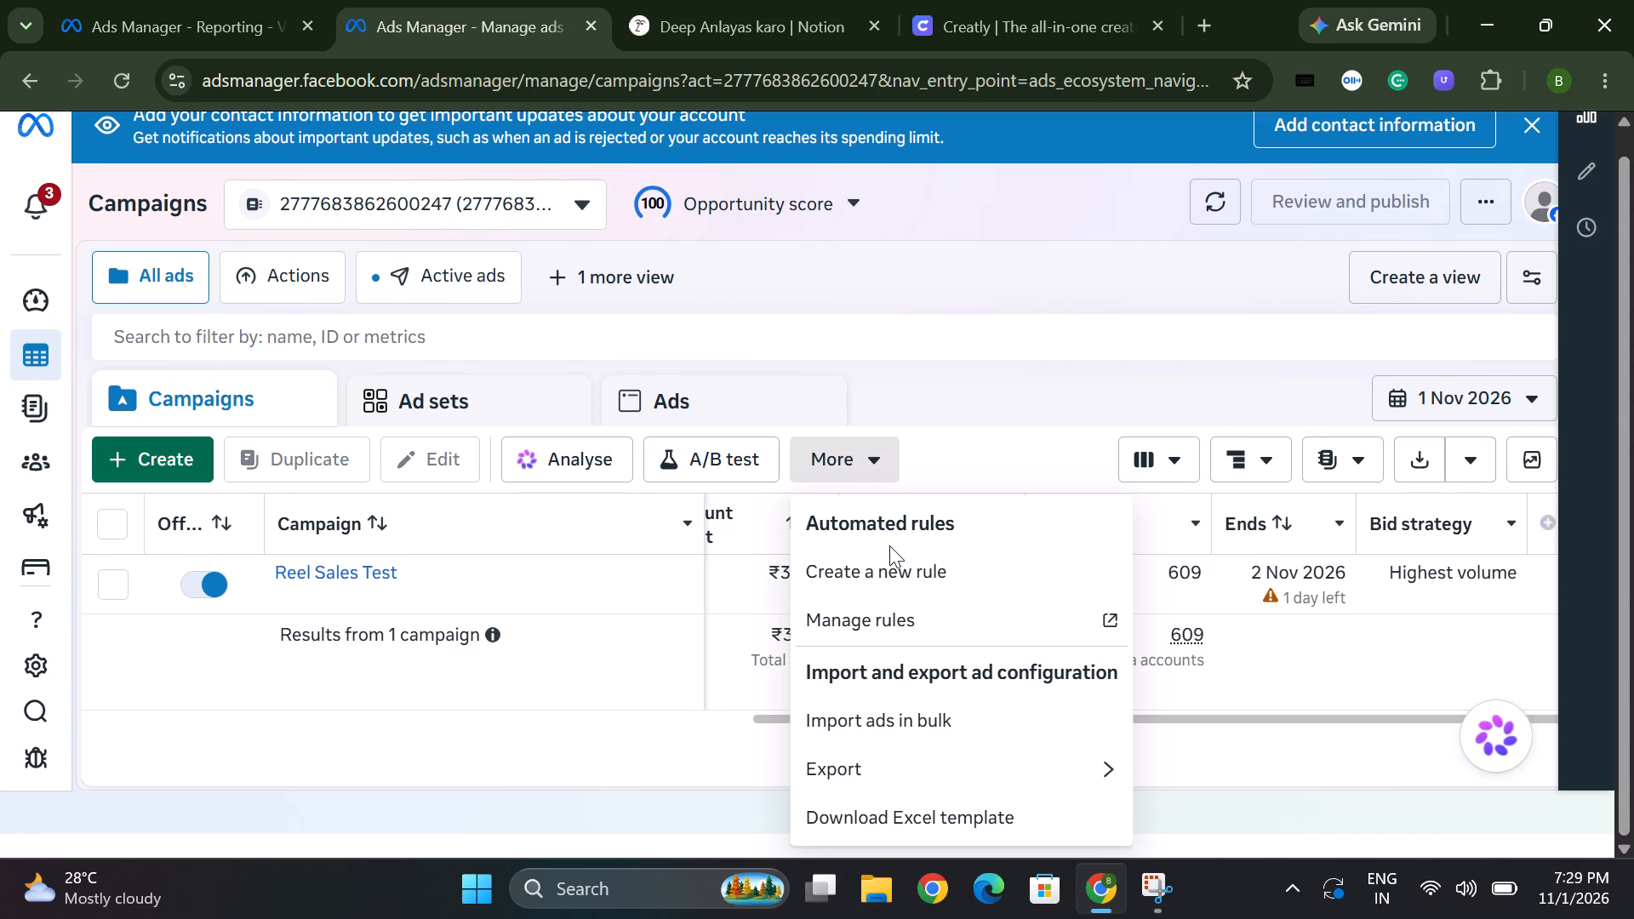
pyautogui.scroll(-1, 889, 545)
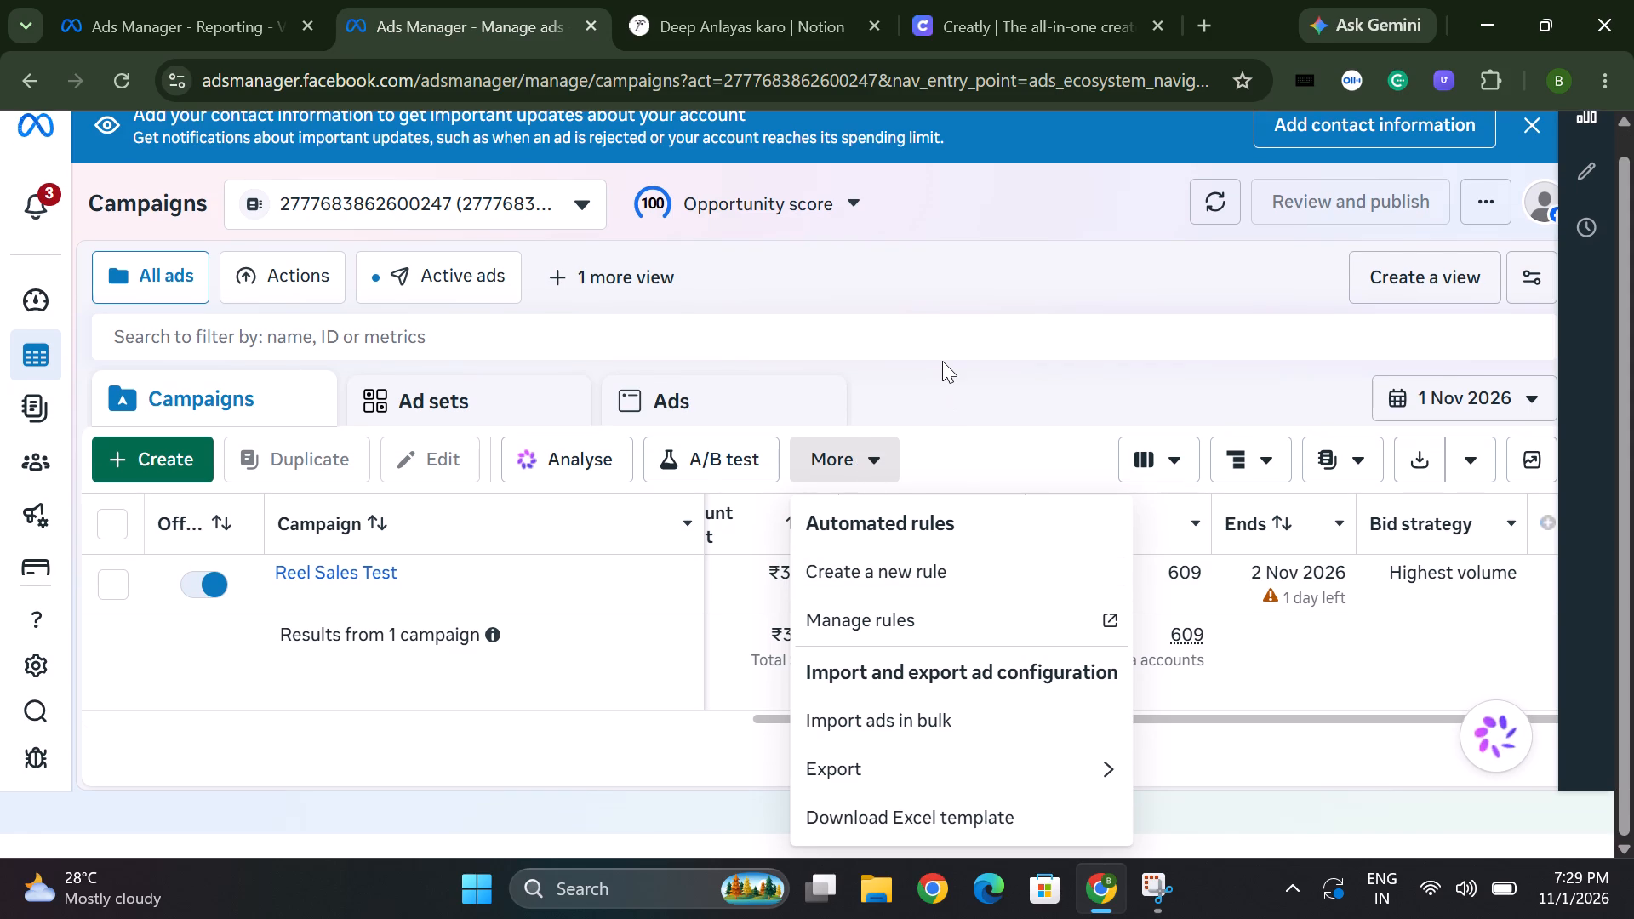
pyautogui.click(880, 323)
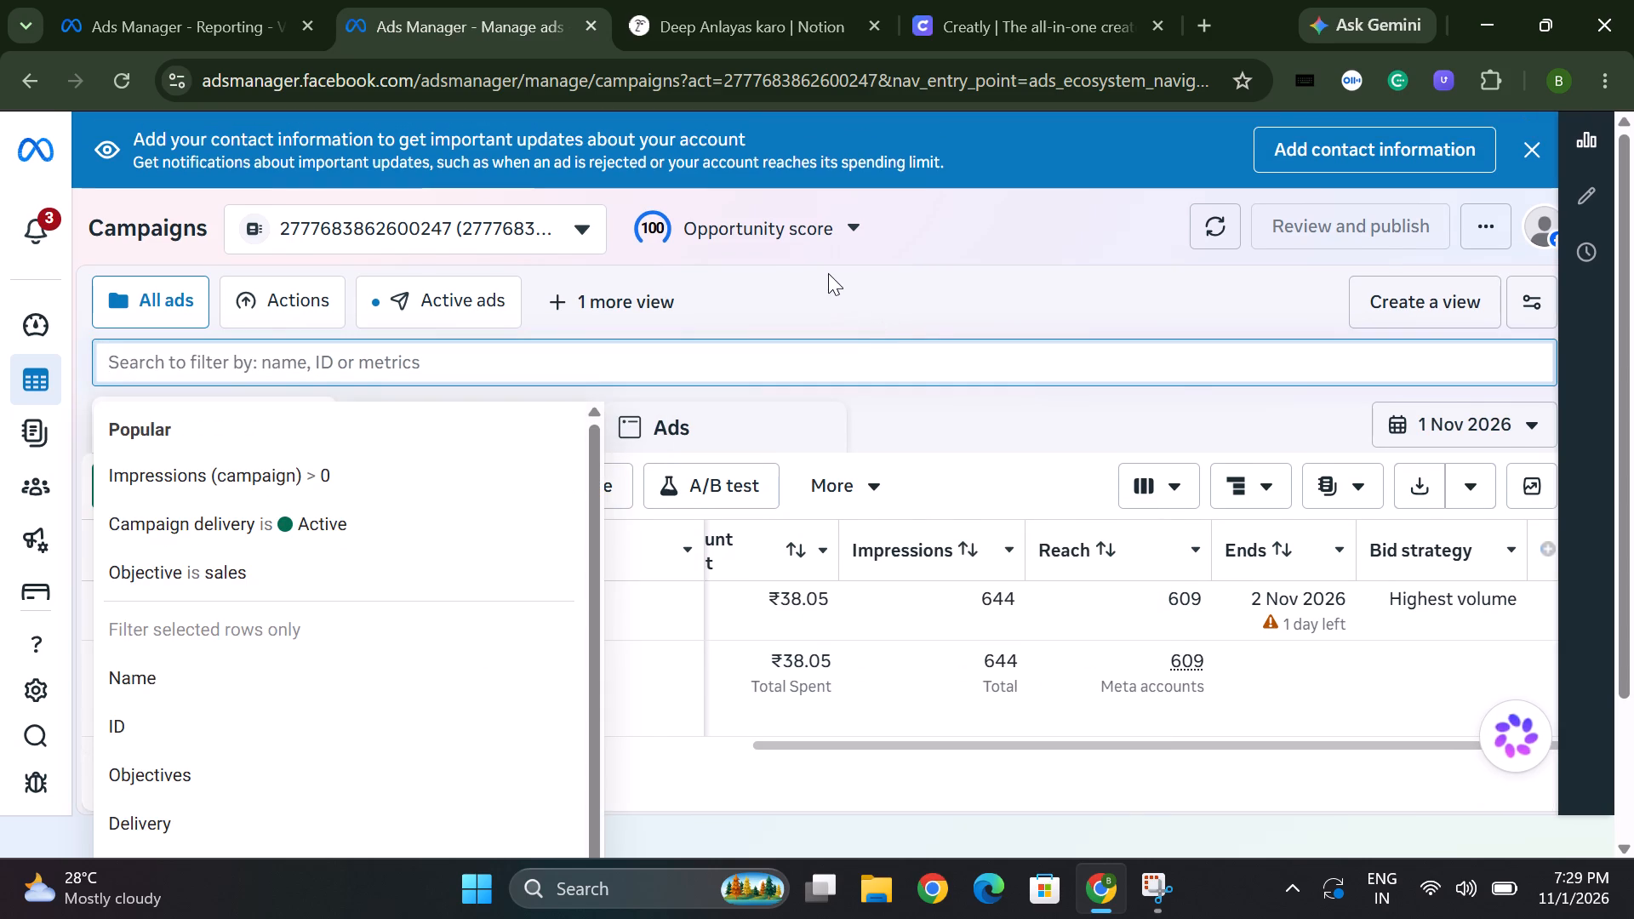
pyautogui.click(843, 236)
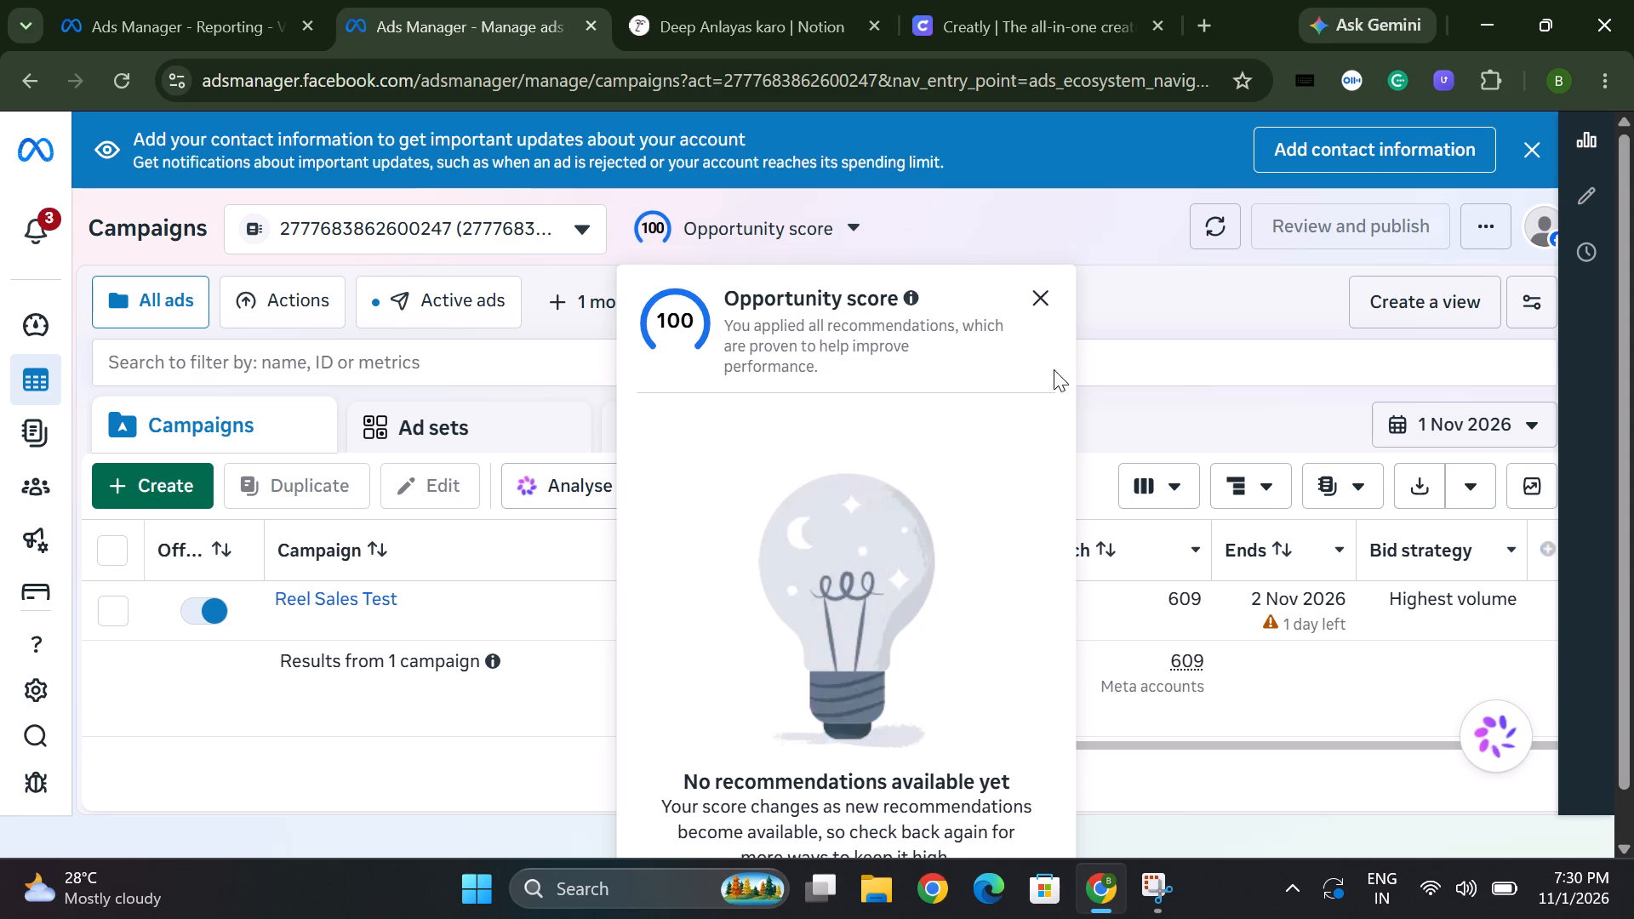
pyautogui.click(1043, 292)
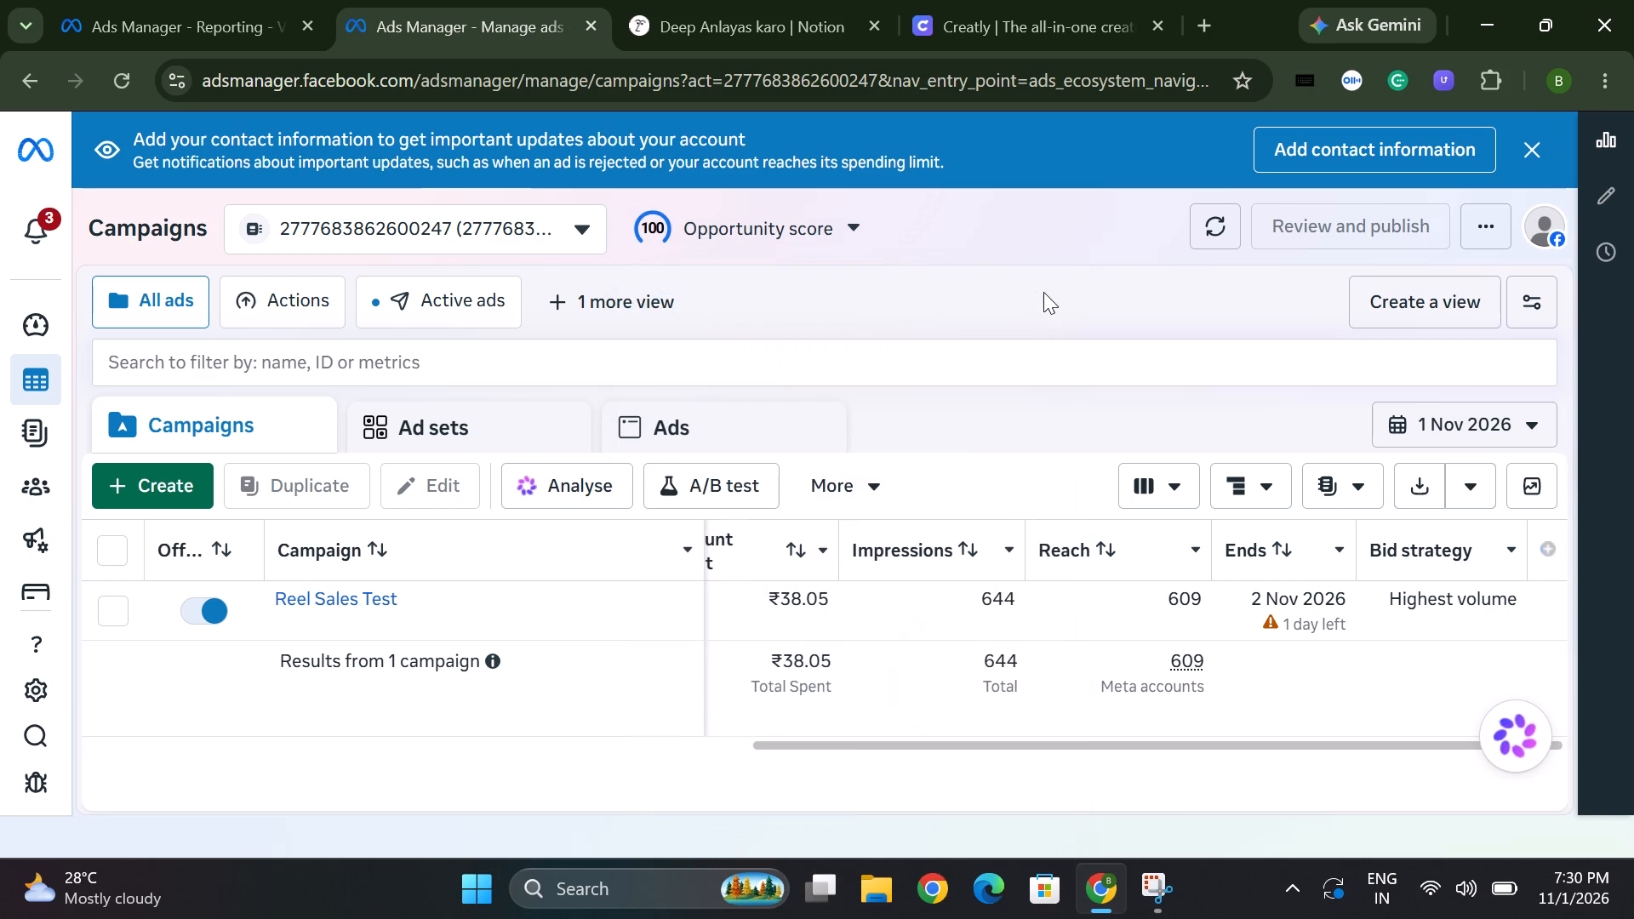
# Open the Impressions column's options, capture a screenshot of them over the campaigns table, and copy it.
pyautogui.click(1001, 542)
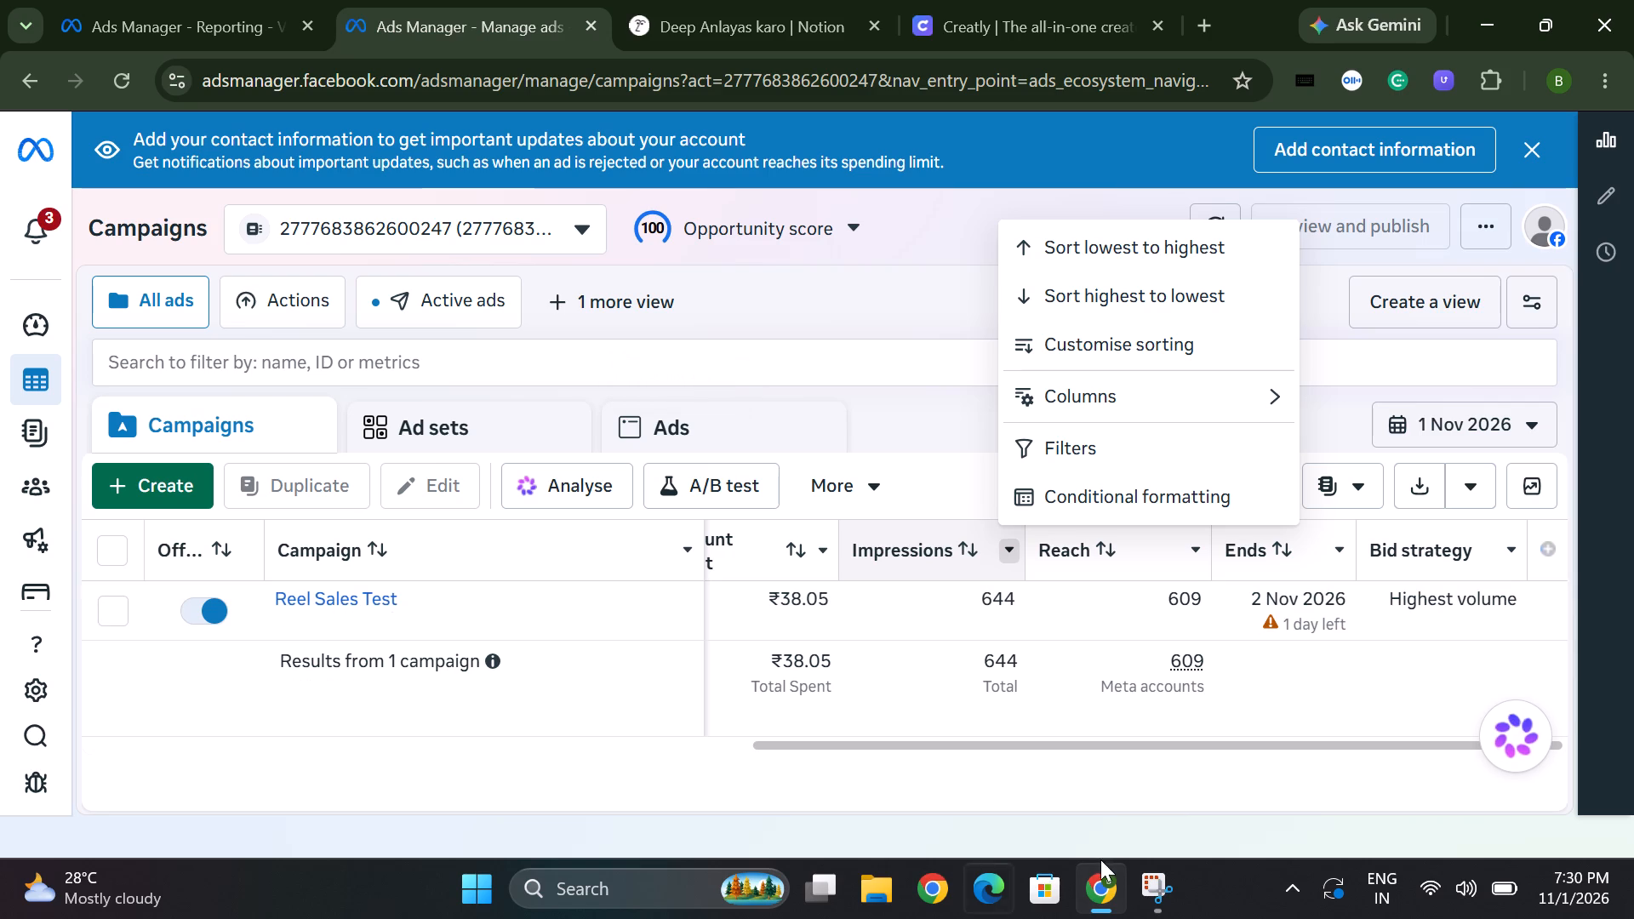
pyautogui.click(1156, 873)
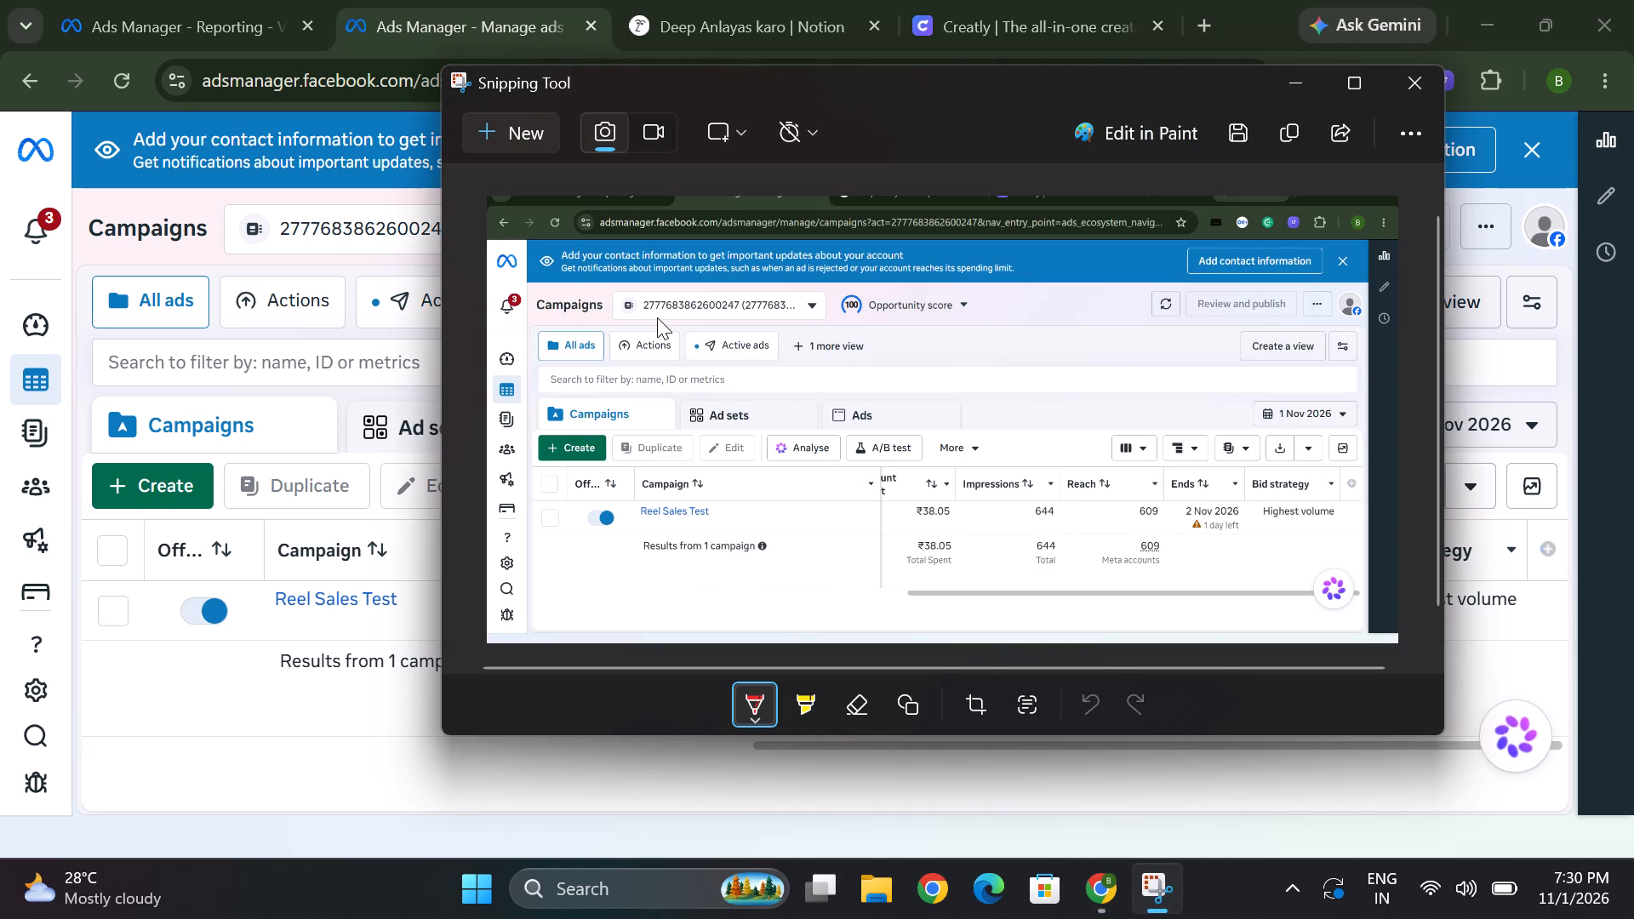
pyautogui.click(522, 134)
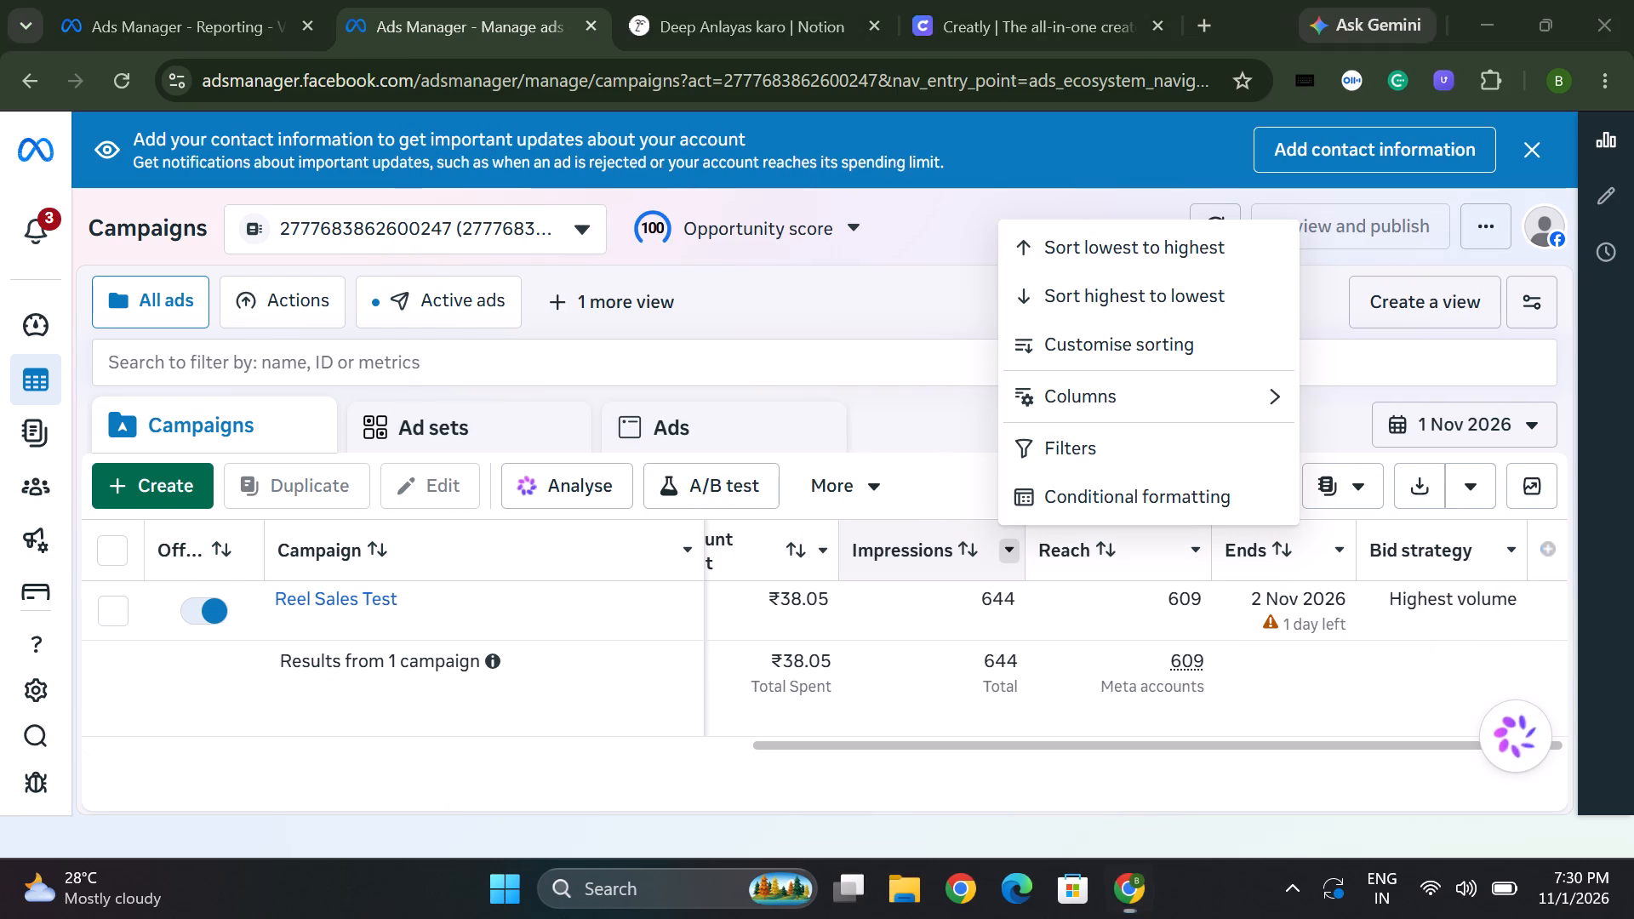
pyautogui.moveTo(452, 114); pyautogui.dragTo(1614, 819)
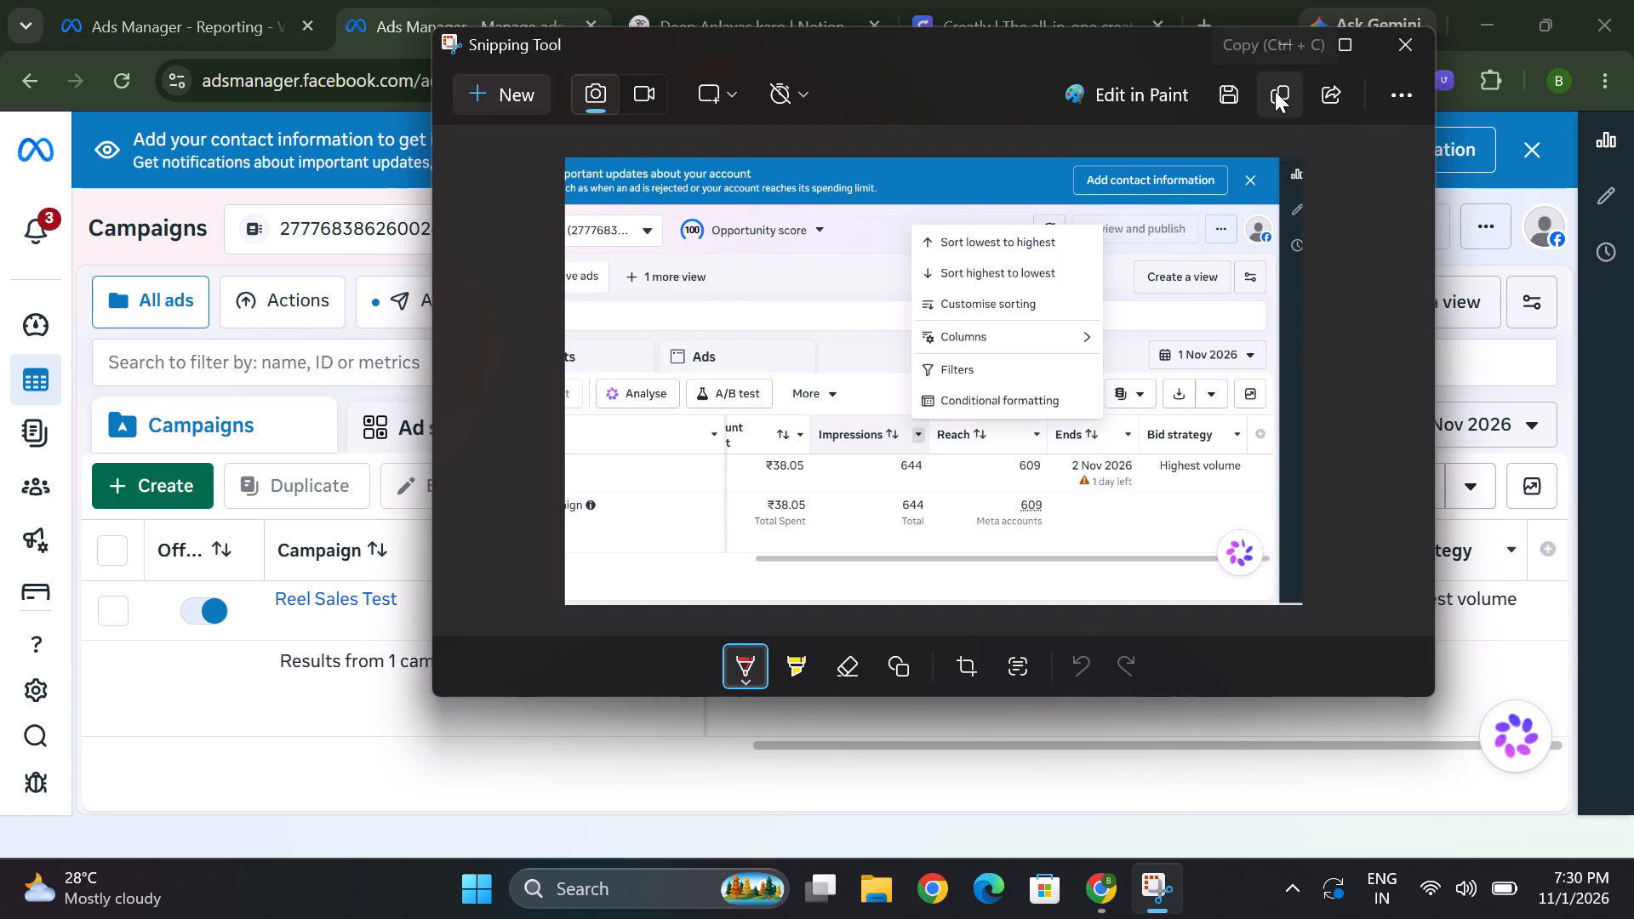
pyautogui.click(1275, 91)
pyautogui.click(1285, 43)
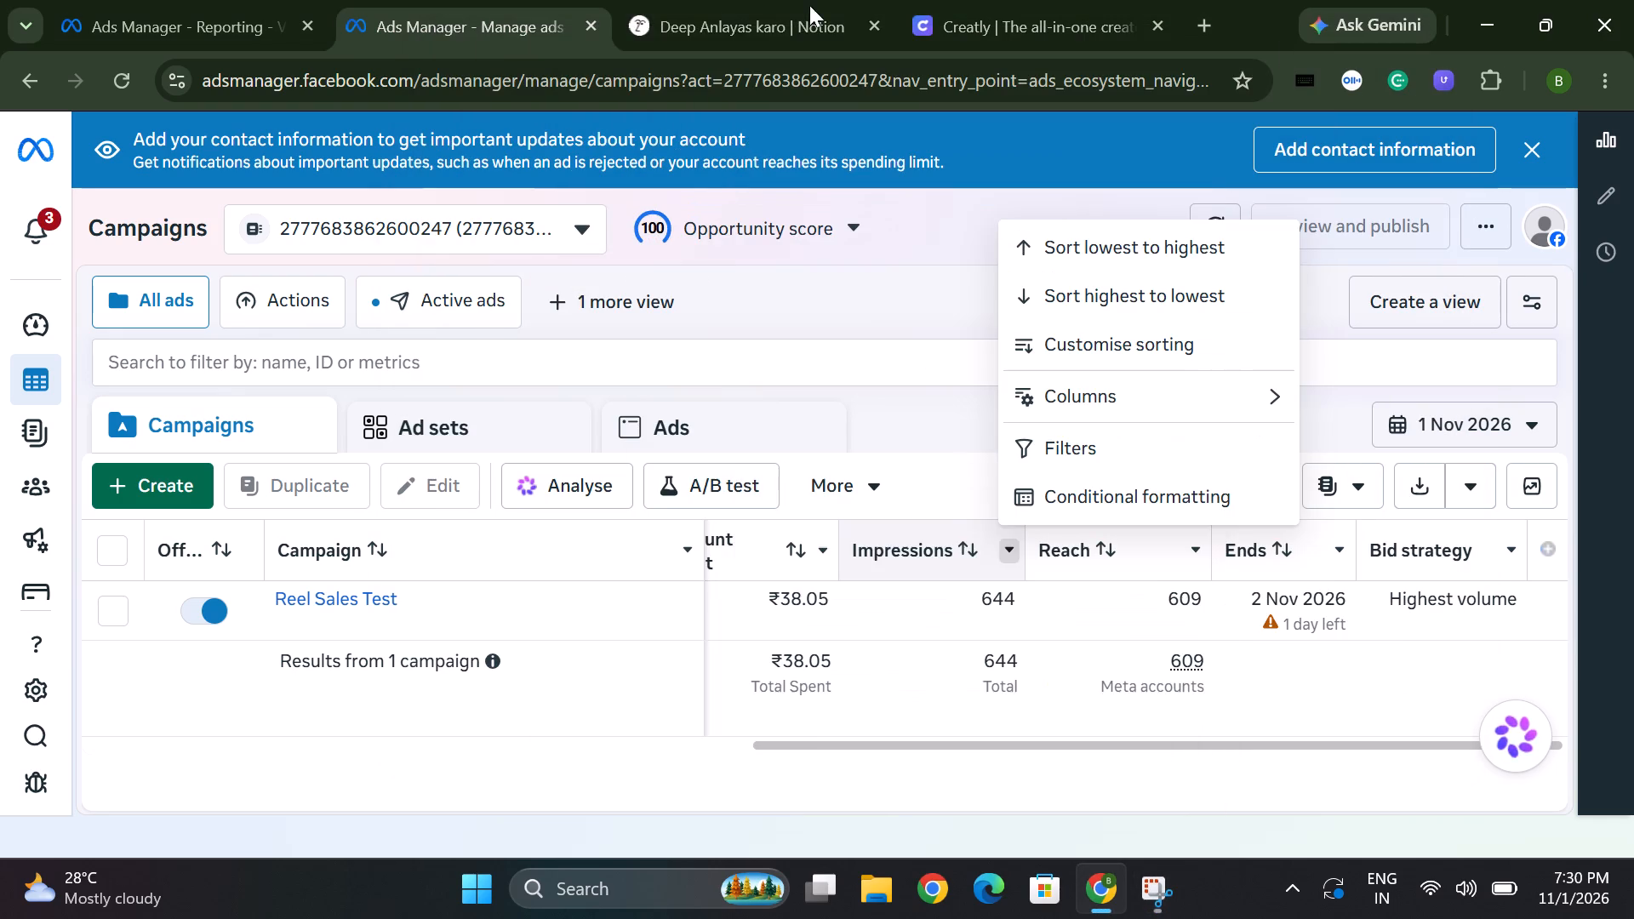
# Send Notion AI the copied screenshot of the column options with the message "ye" and read its reply.
pyautogui.click(752, 9)
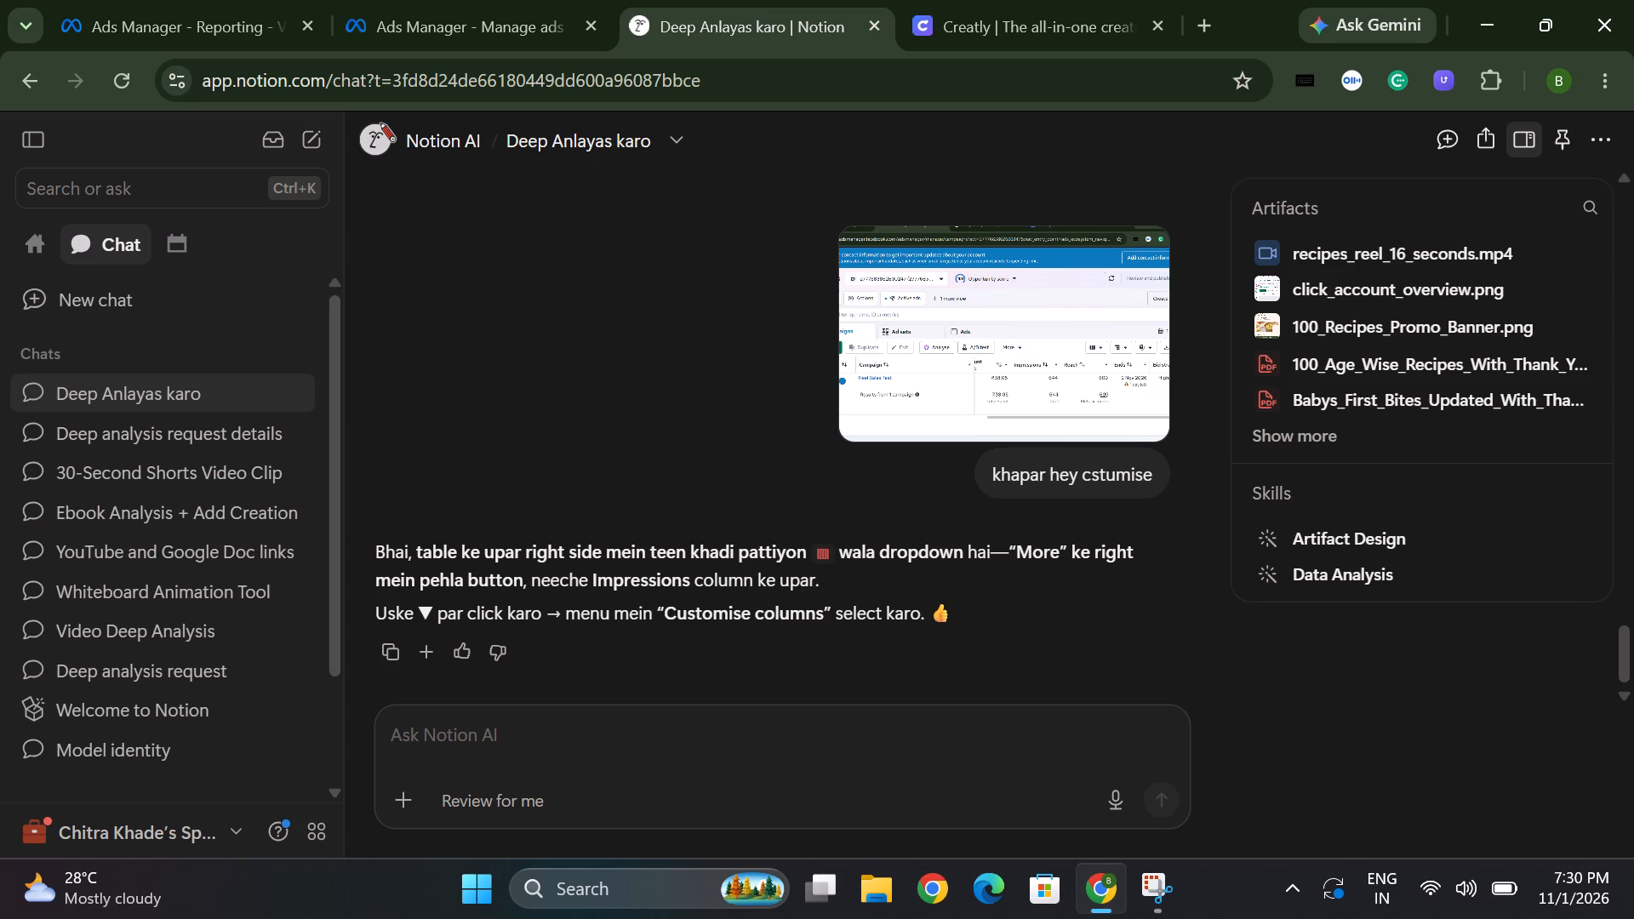
pyautogui.click(428, 730)
pyautogui.hotkey('ctrl', 'v')
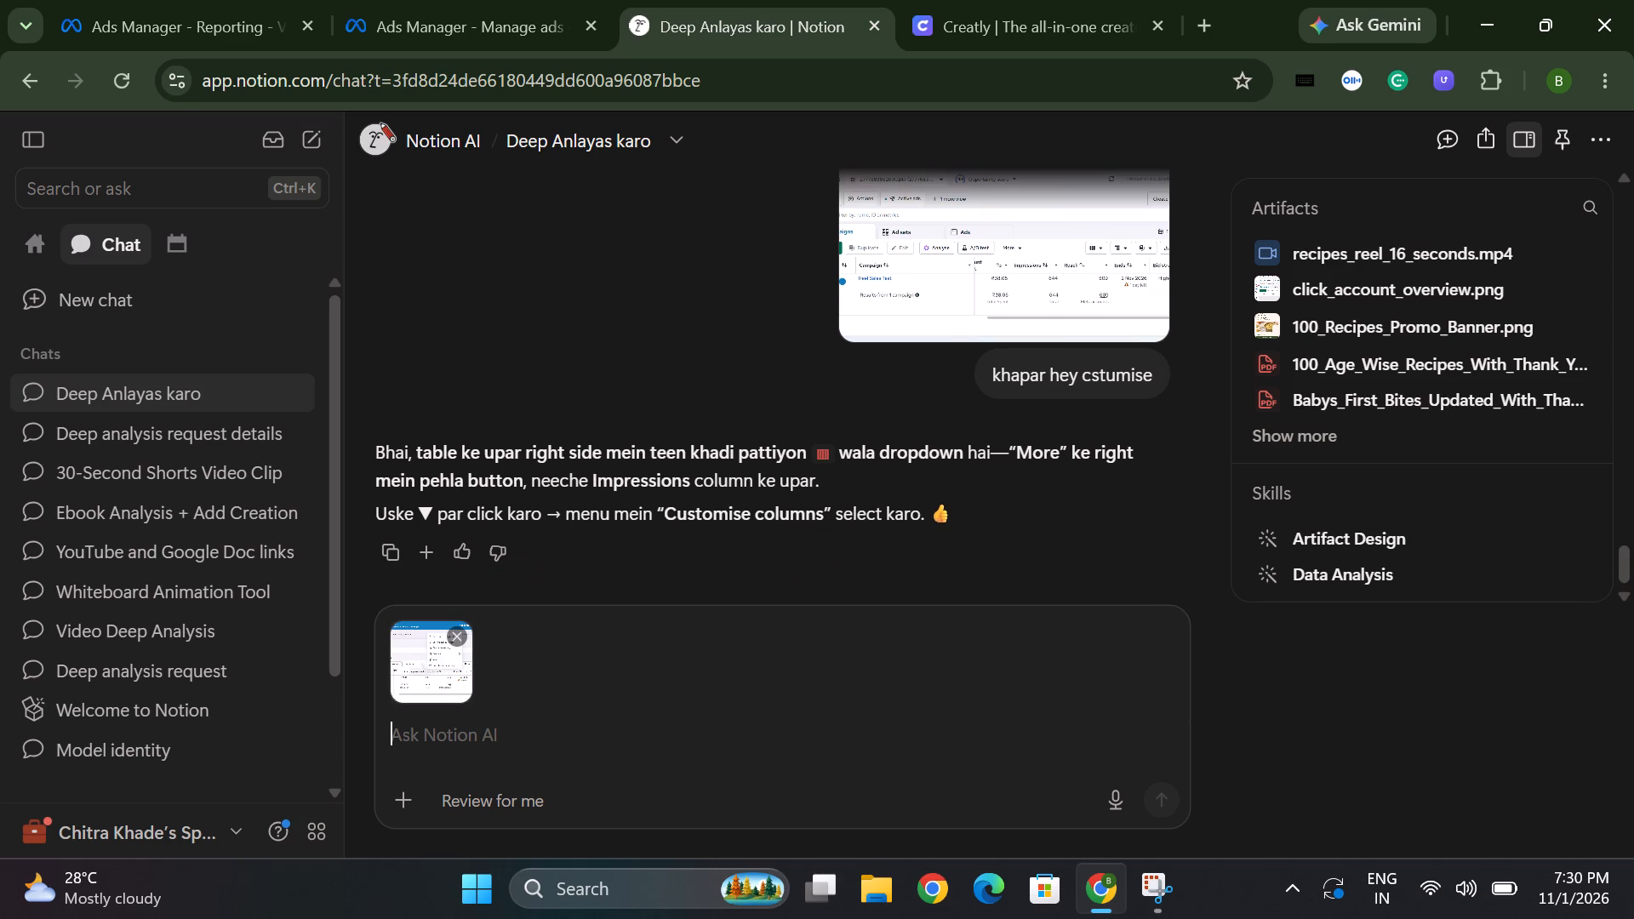
pyautogui.write('ye')
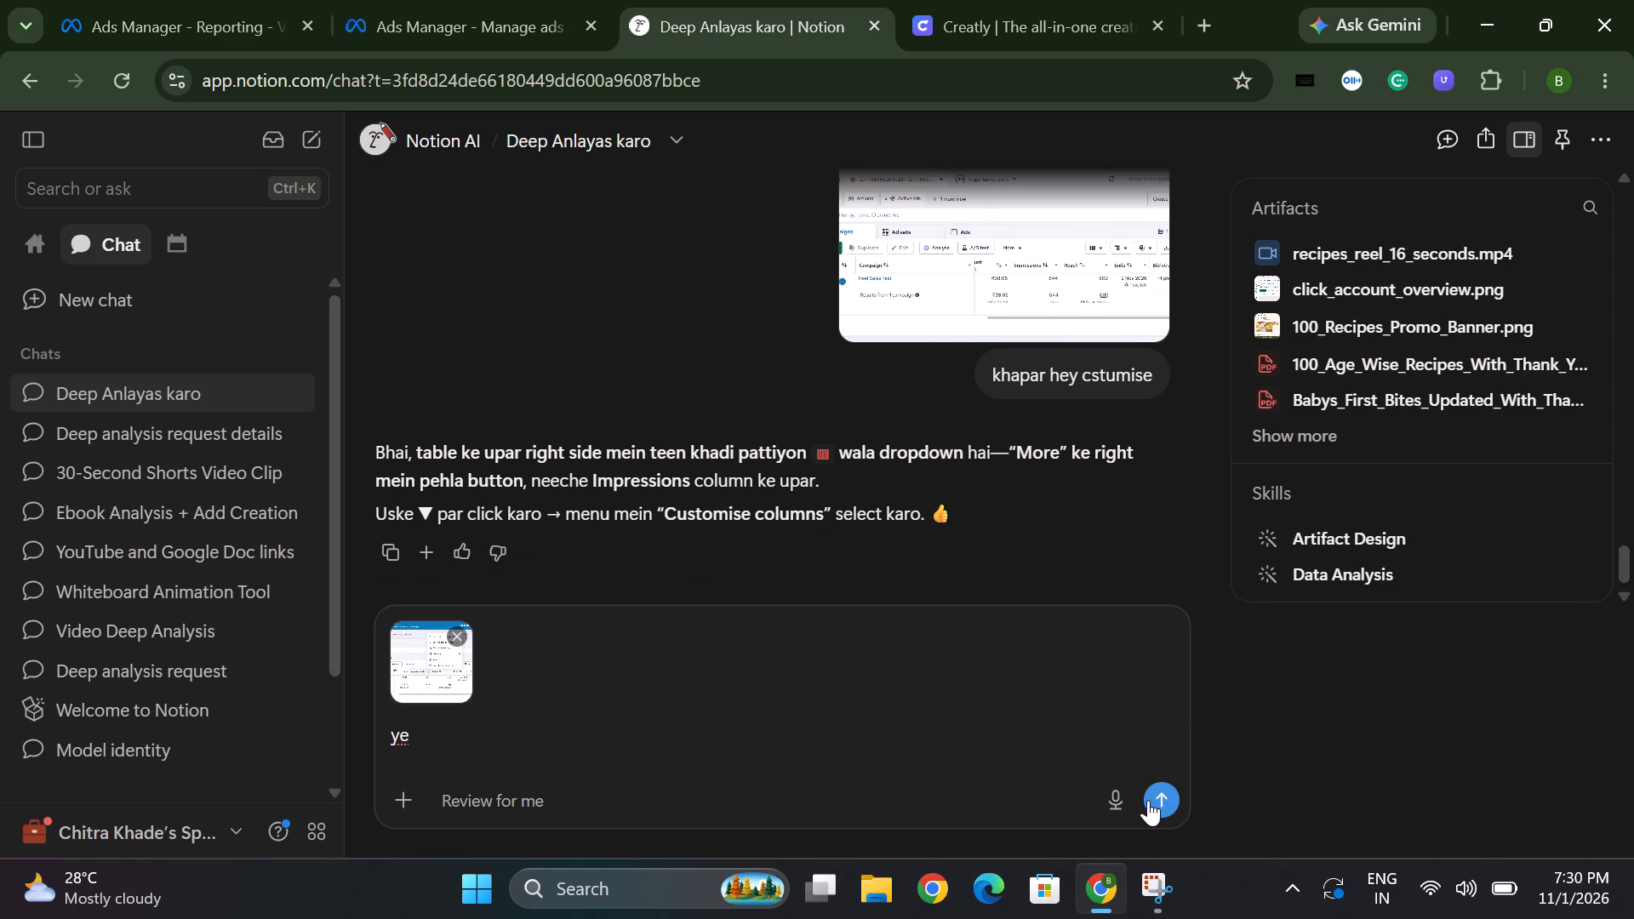
pyautogui.click(1148, 800)
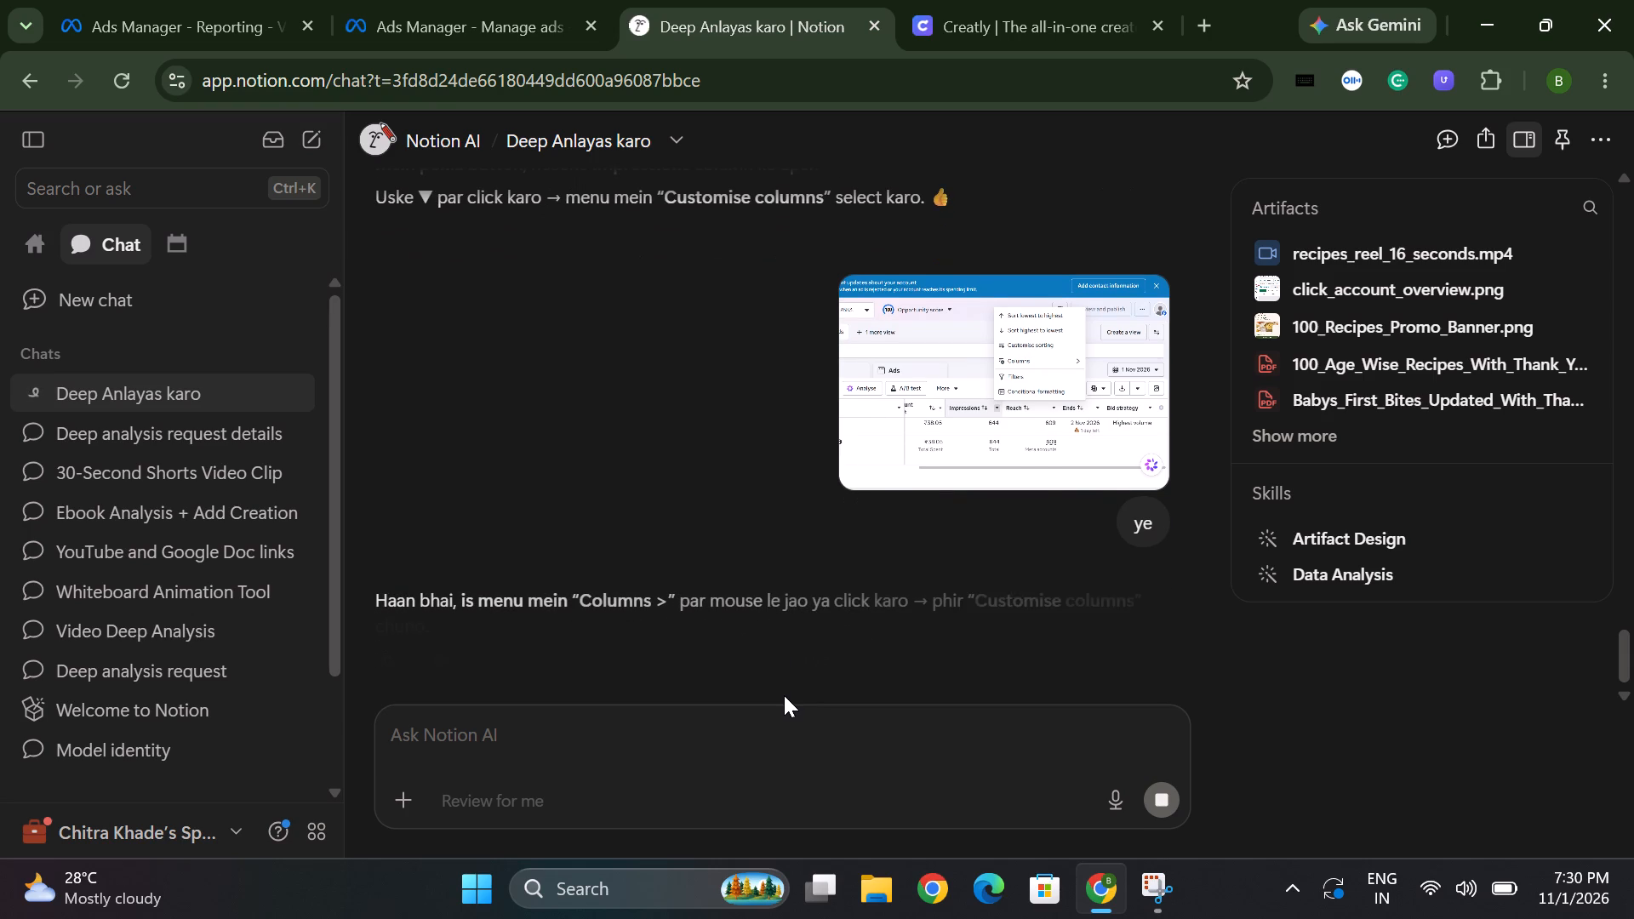
pyautogui.scroll(-1, 634, 591)
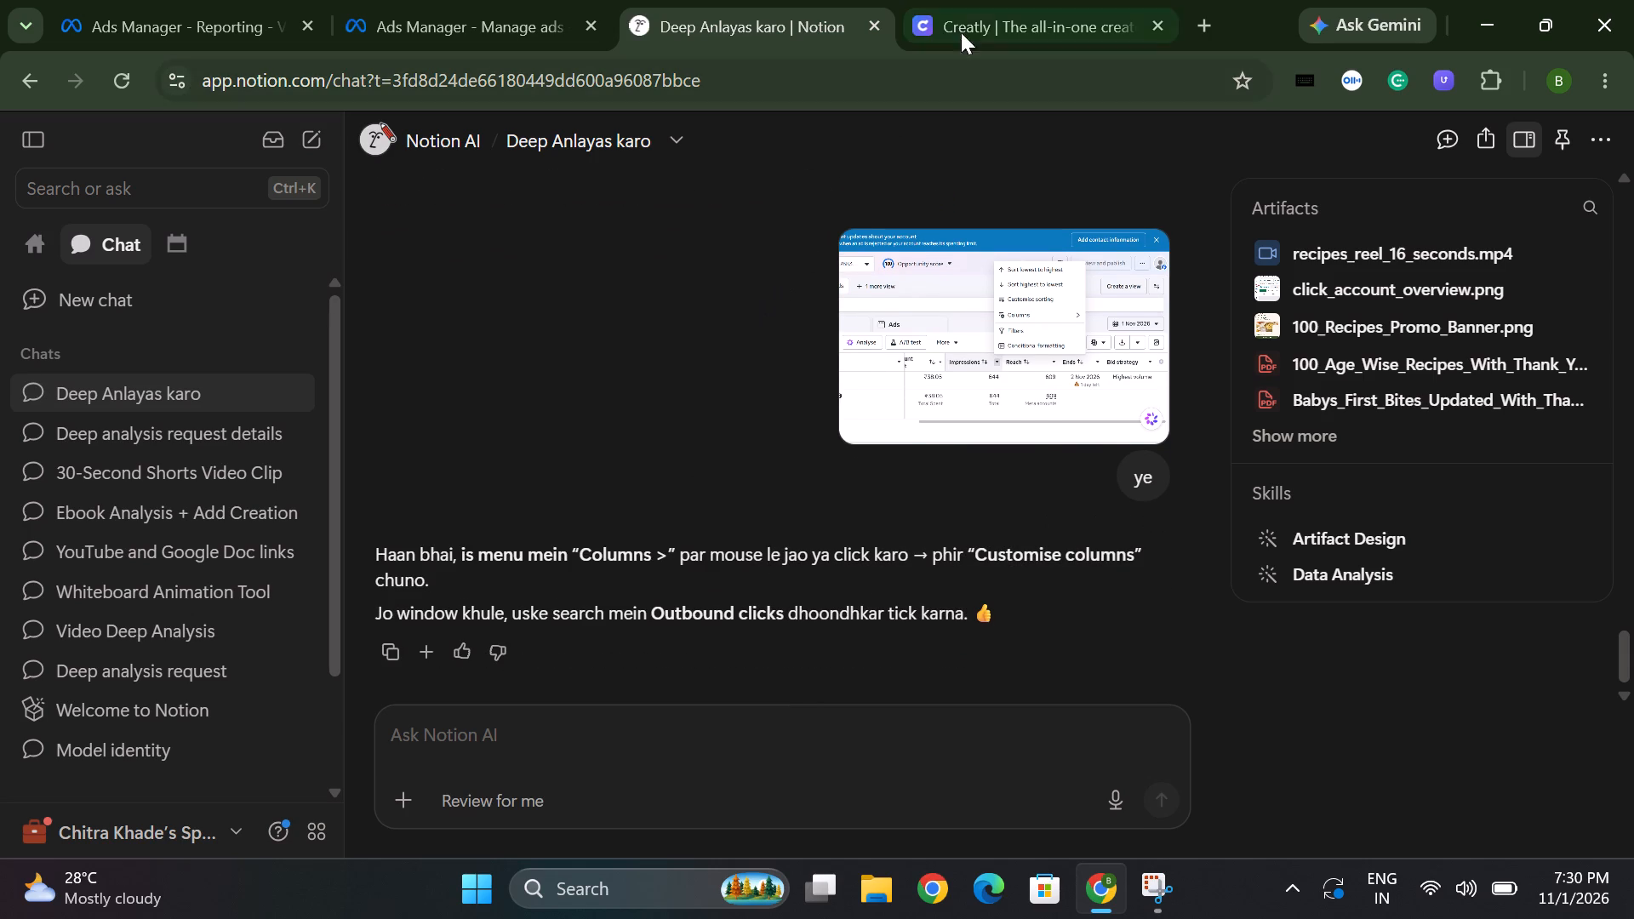
# Return to the Ads Manager Campaigns page and open Customise columns from the Impressions column's options.
pyautogui.click(479, 5)
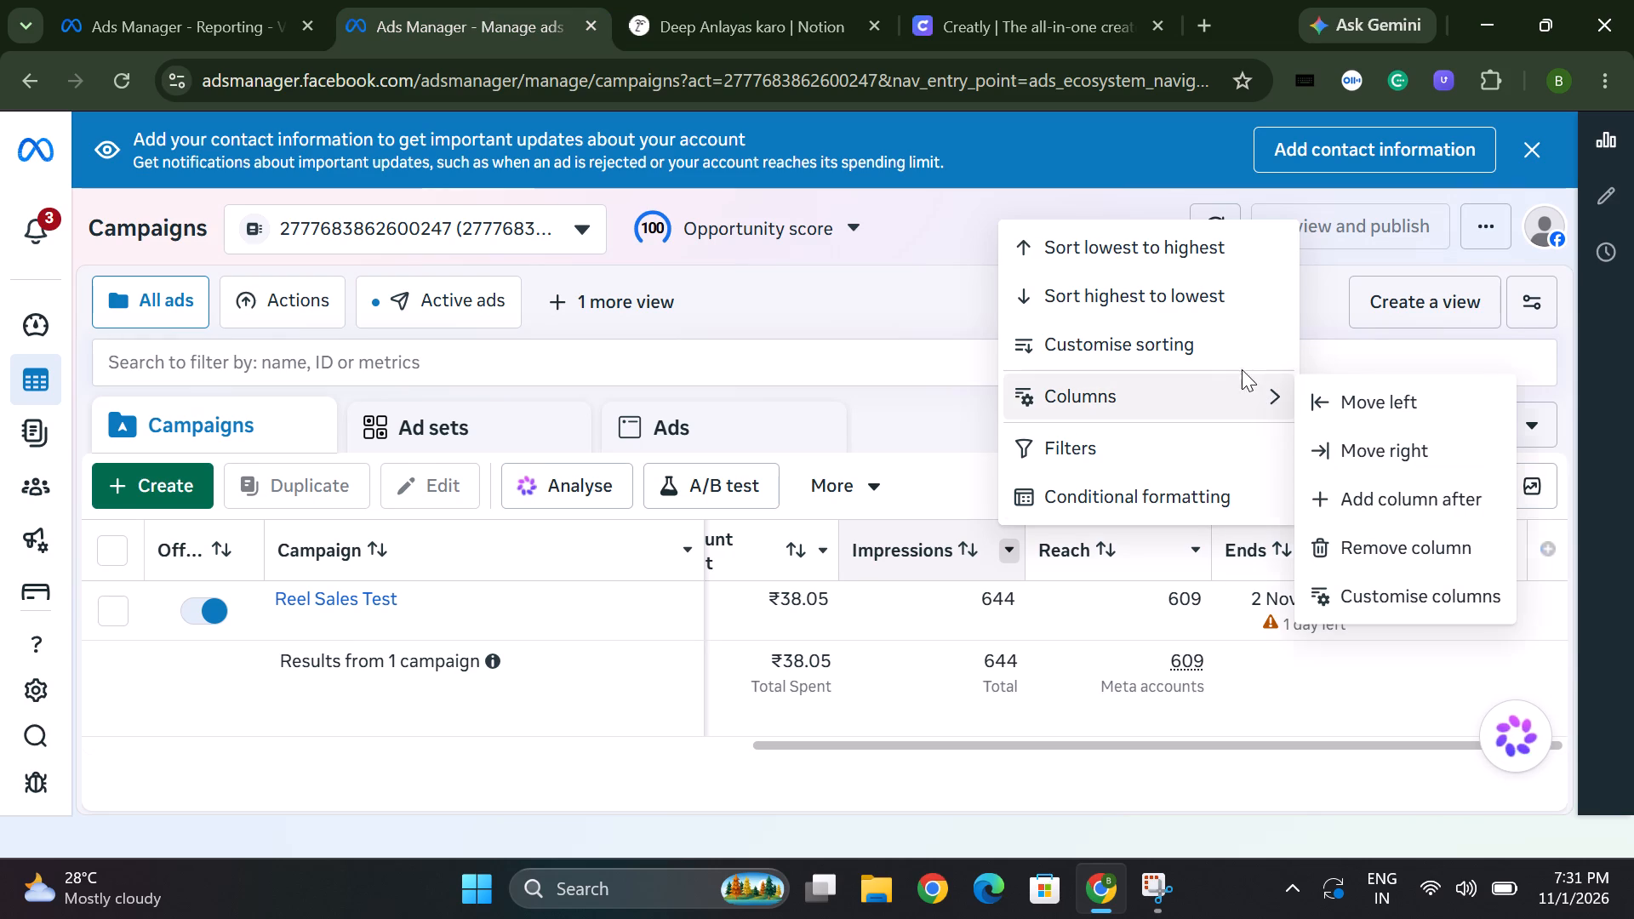
pyautogui.click(1401, 580)
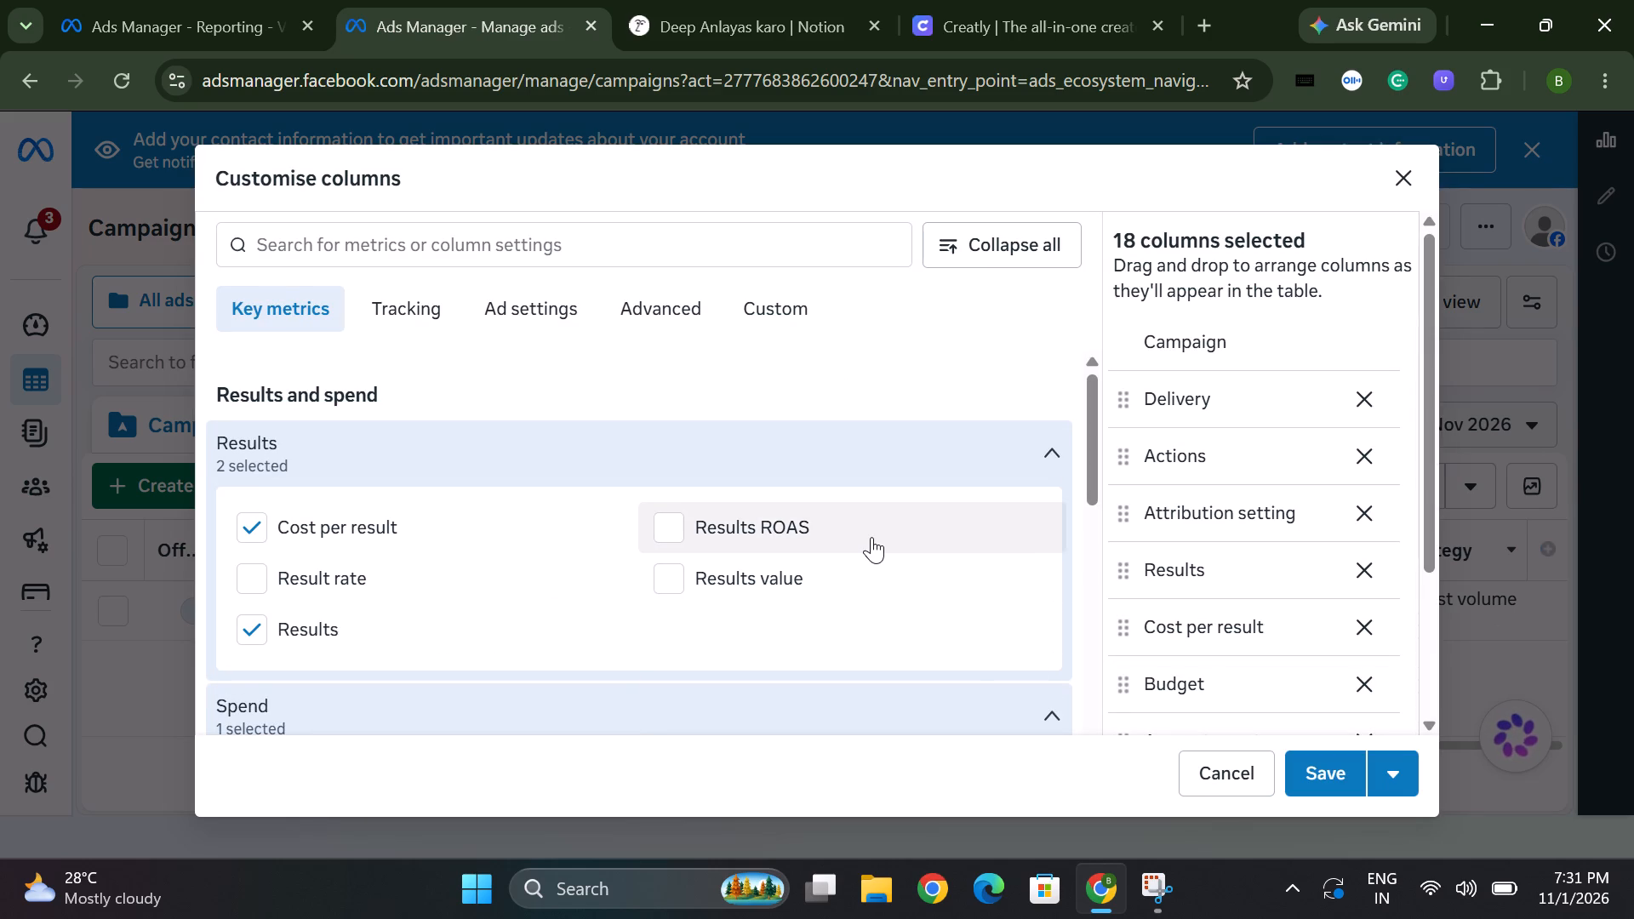
# Look through the Key metrics and Tracking sections of Customise columns for the metrics Notion AI recommended.
pyautogui.scroll(-1, 871, 537)
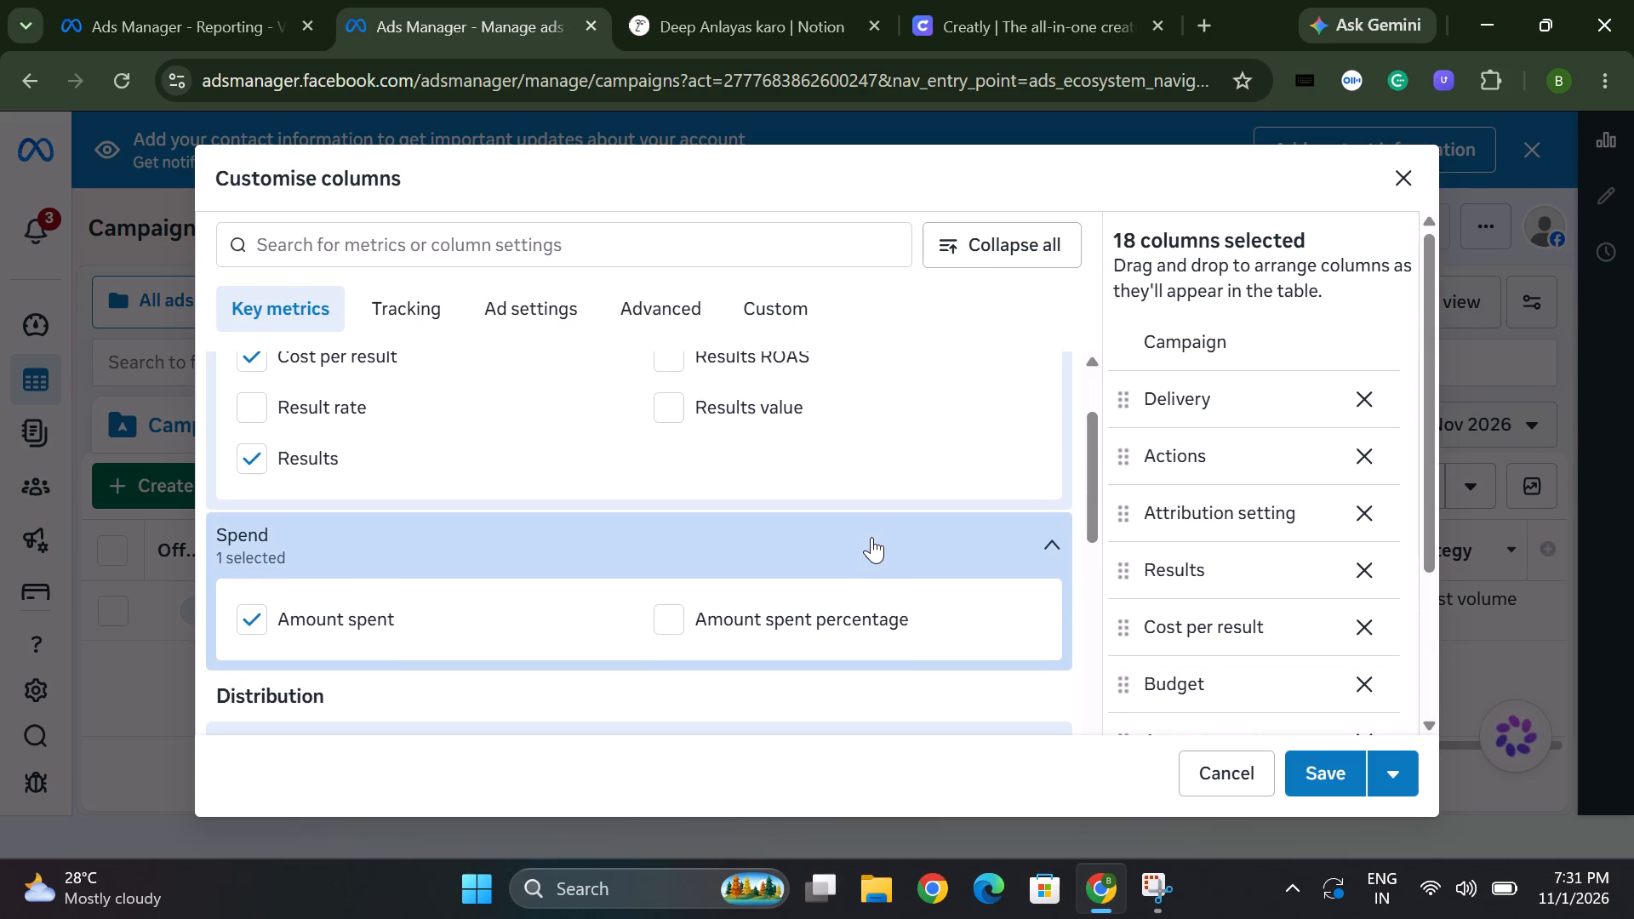
pyautogui.scroll(-1, 871, 537)
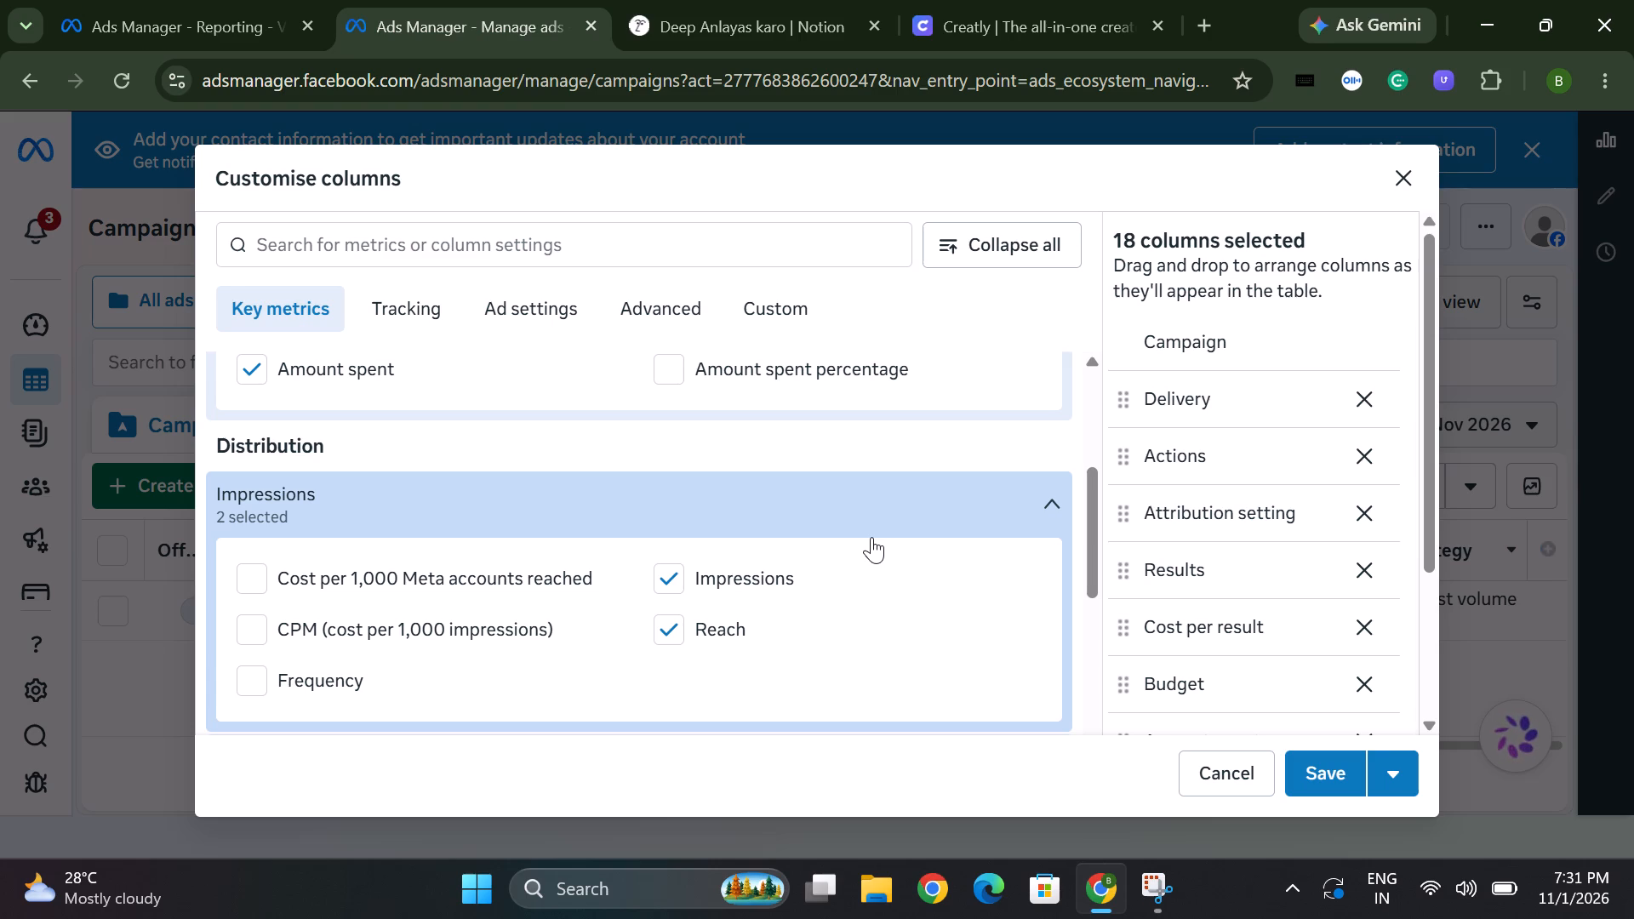
pyautogui.scroll(-2, 871, 537)
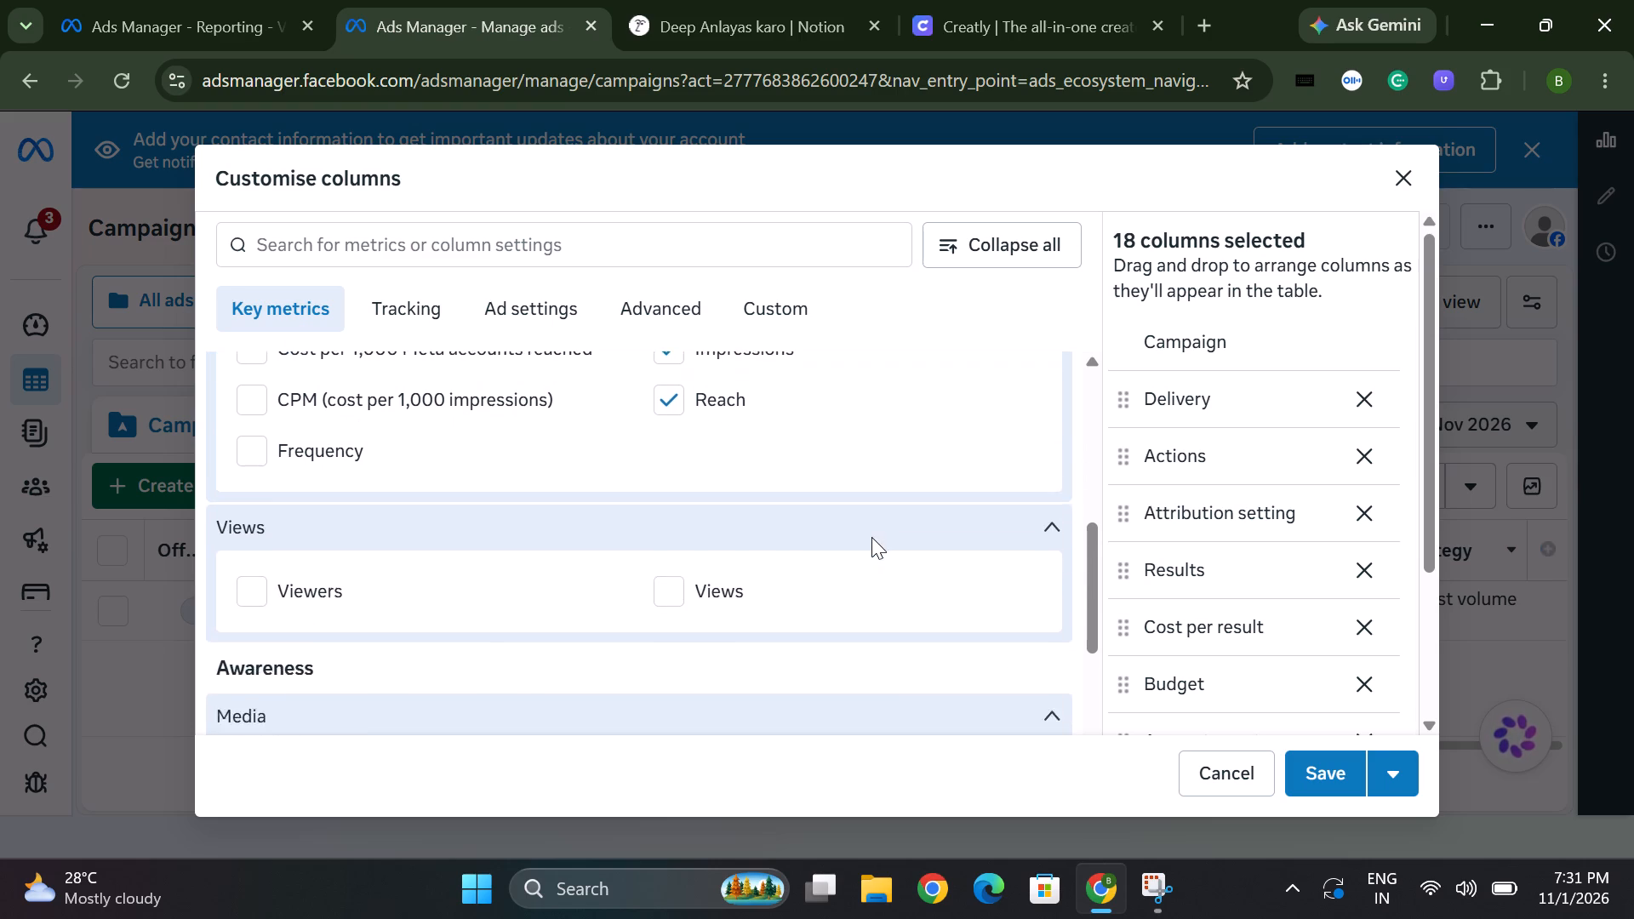
pyautogui.scroll(-1, 871, 537)
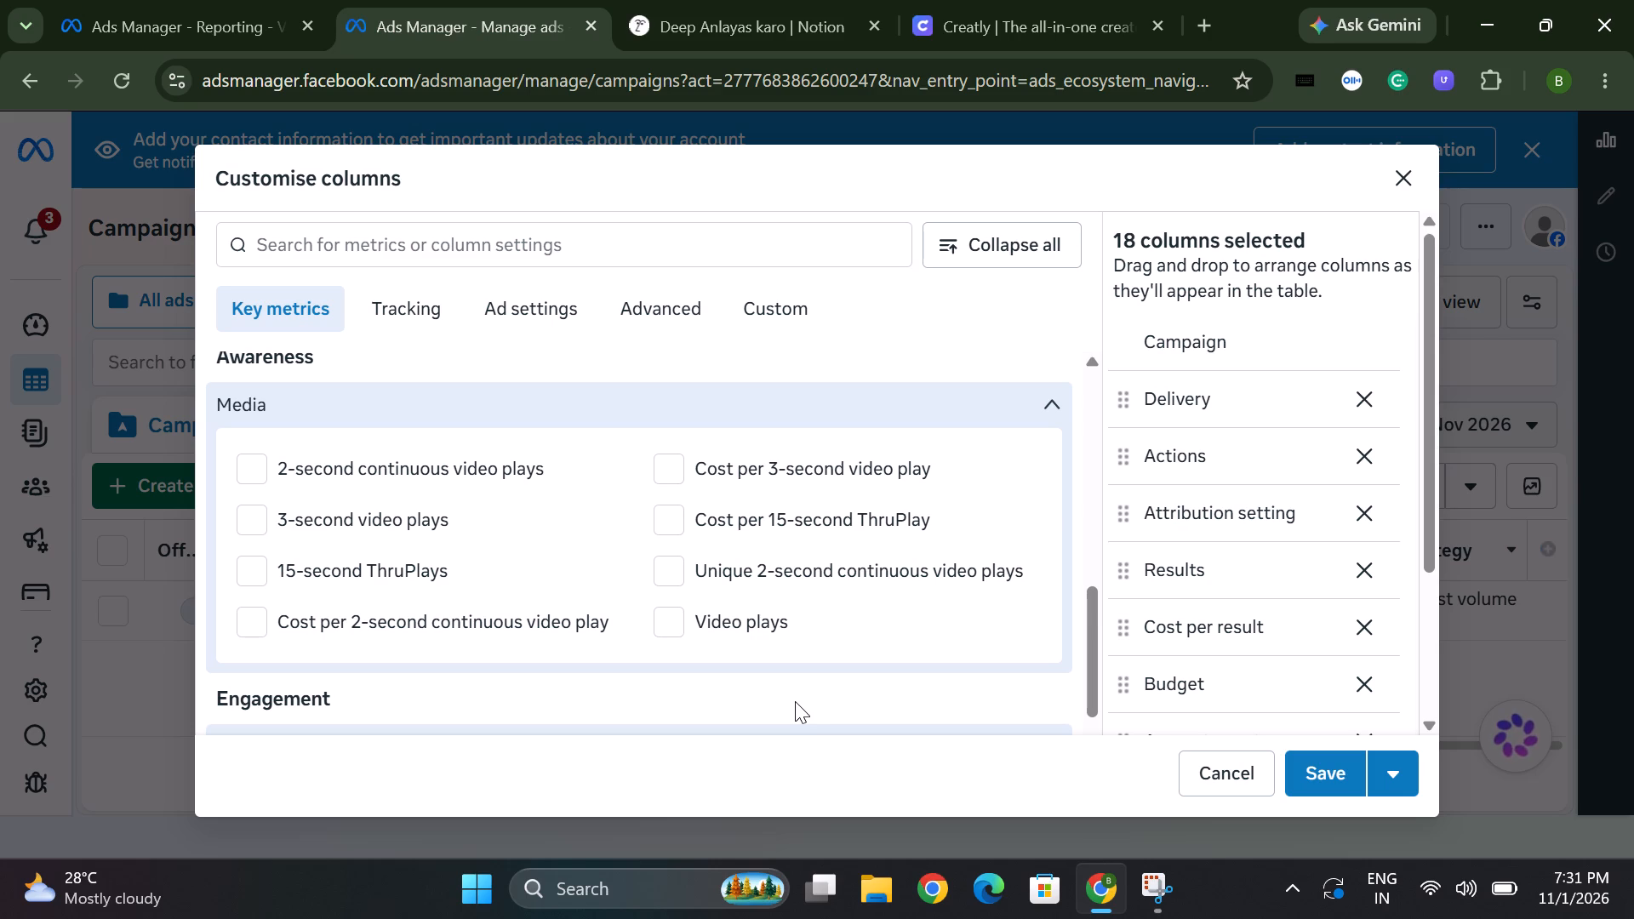
pyautogui.scroll(1, 795, 701)
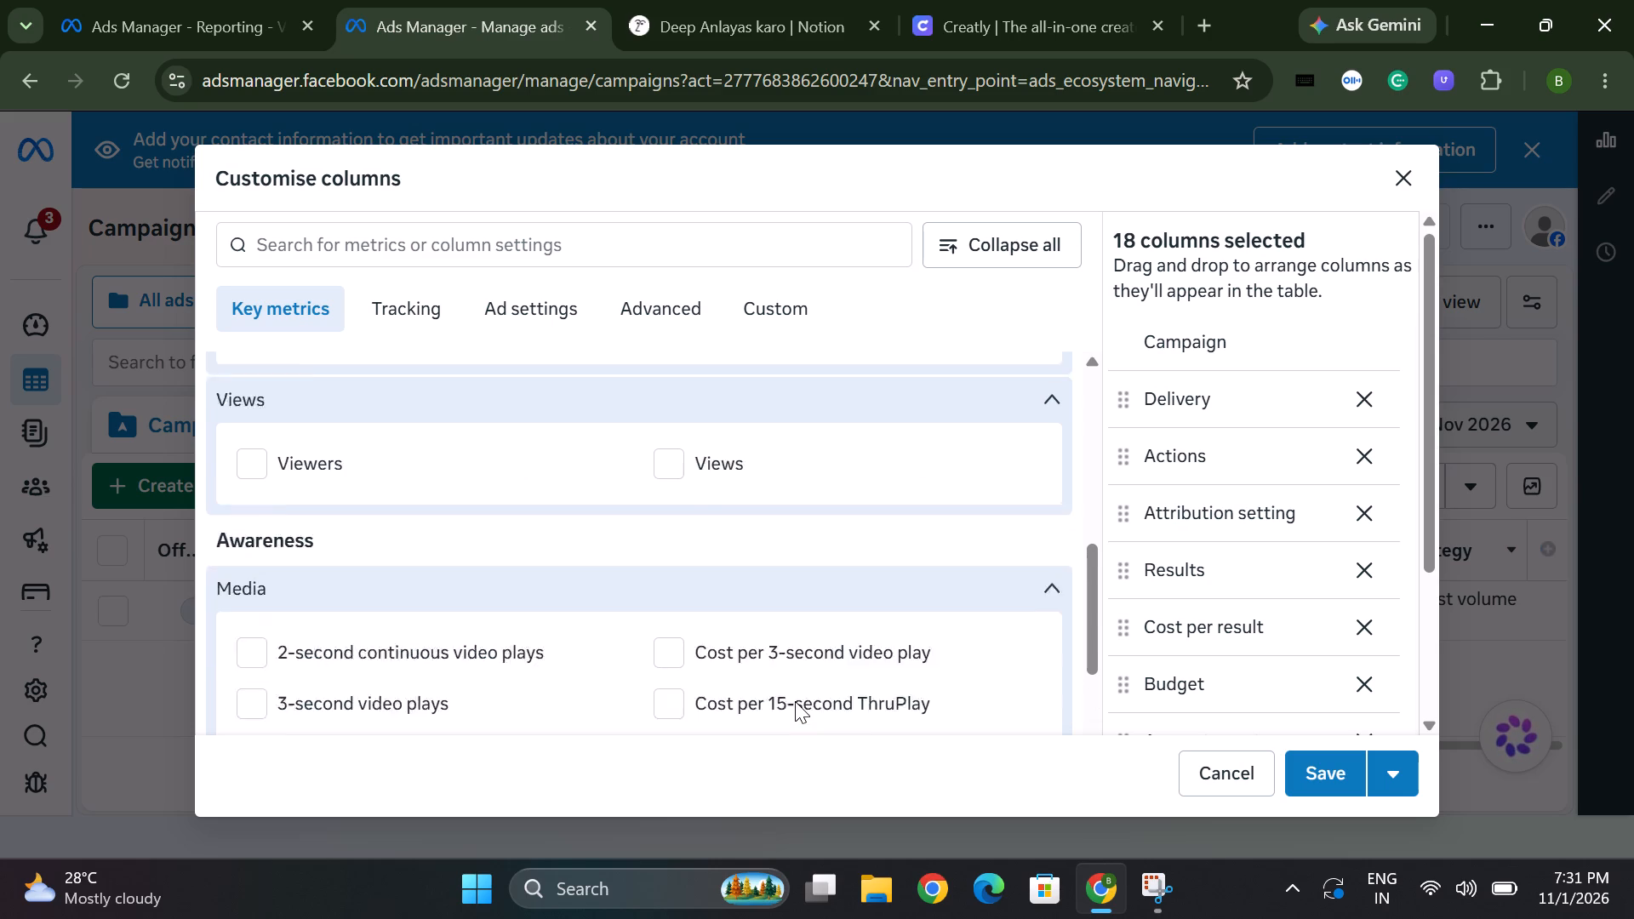
pyautogui.scroll(3, 795, 701)
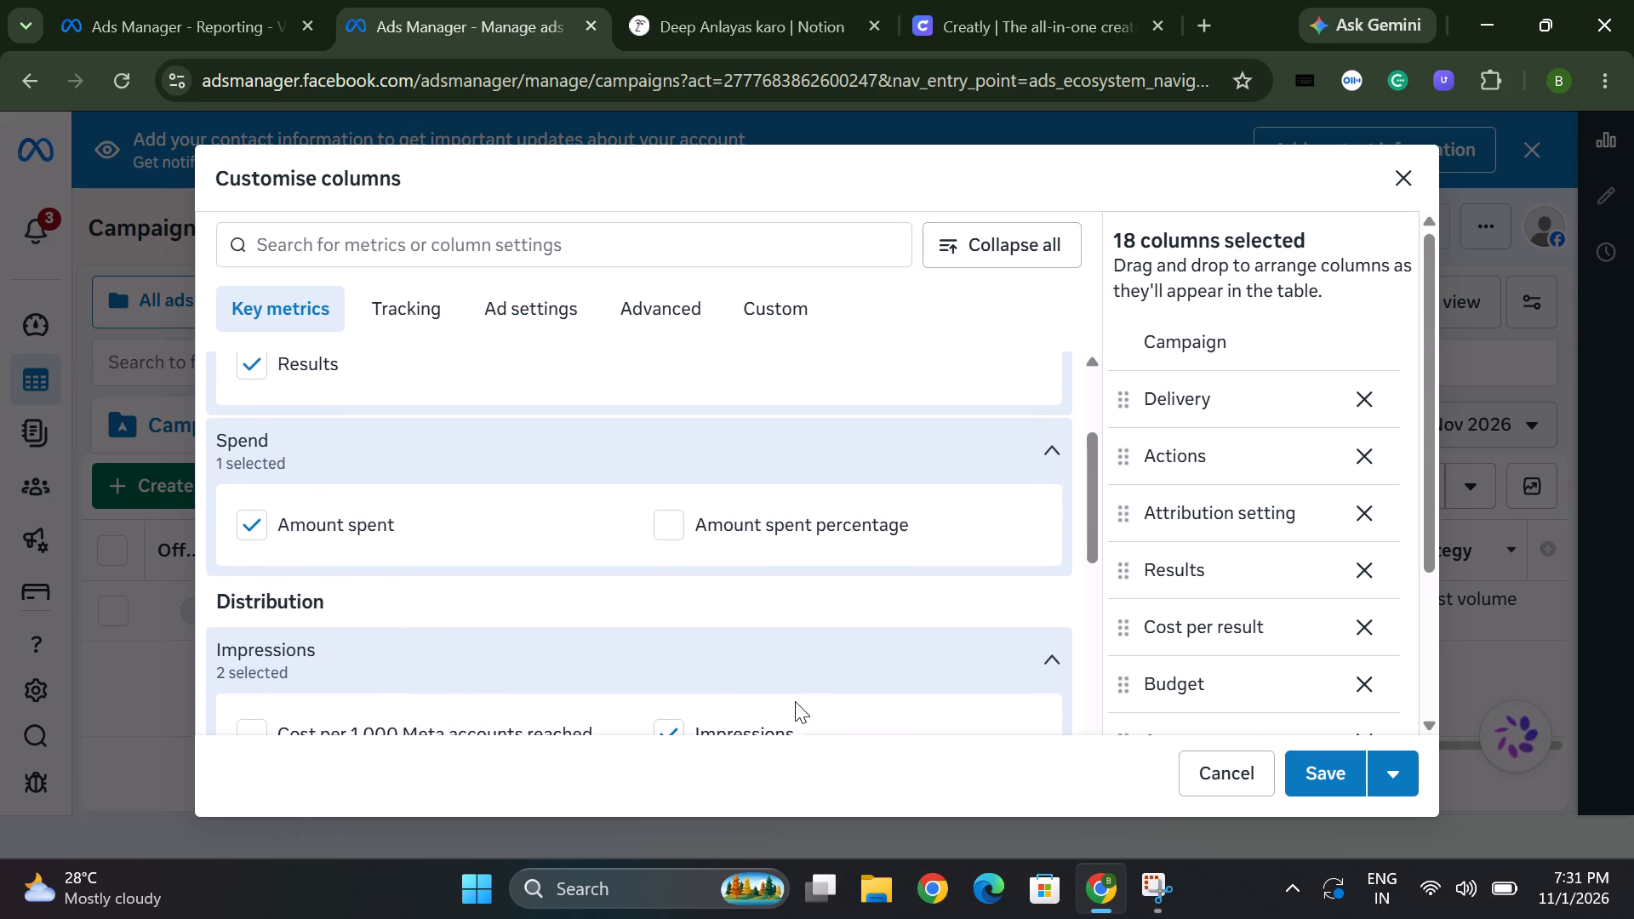
pyautogui.scroll(-1, 795, 701)
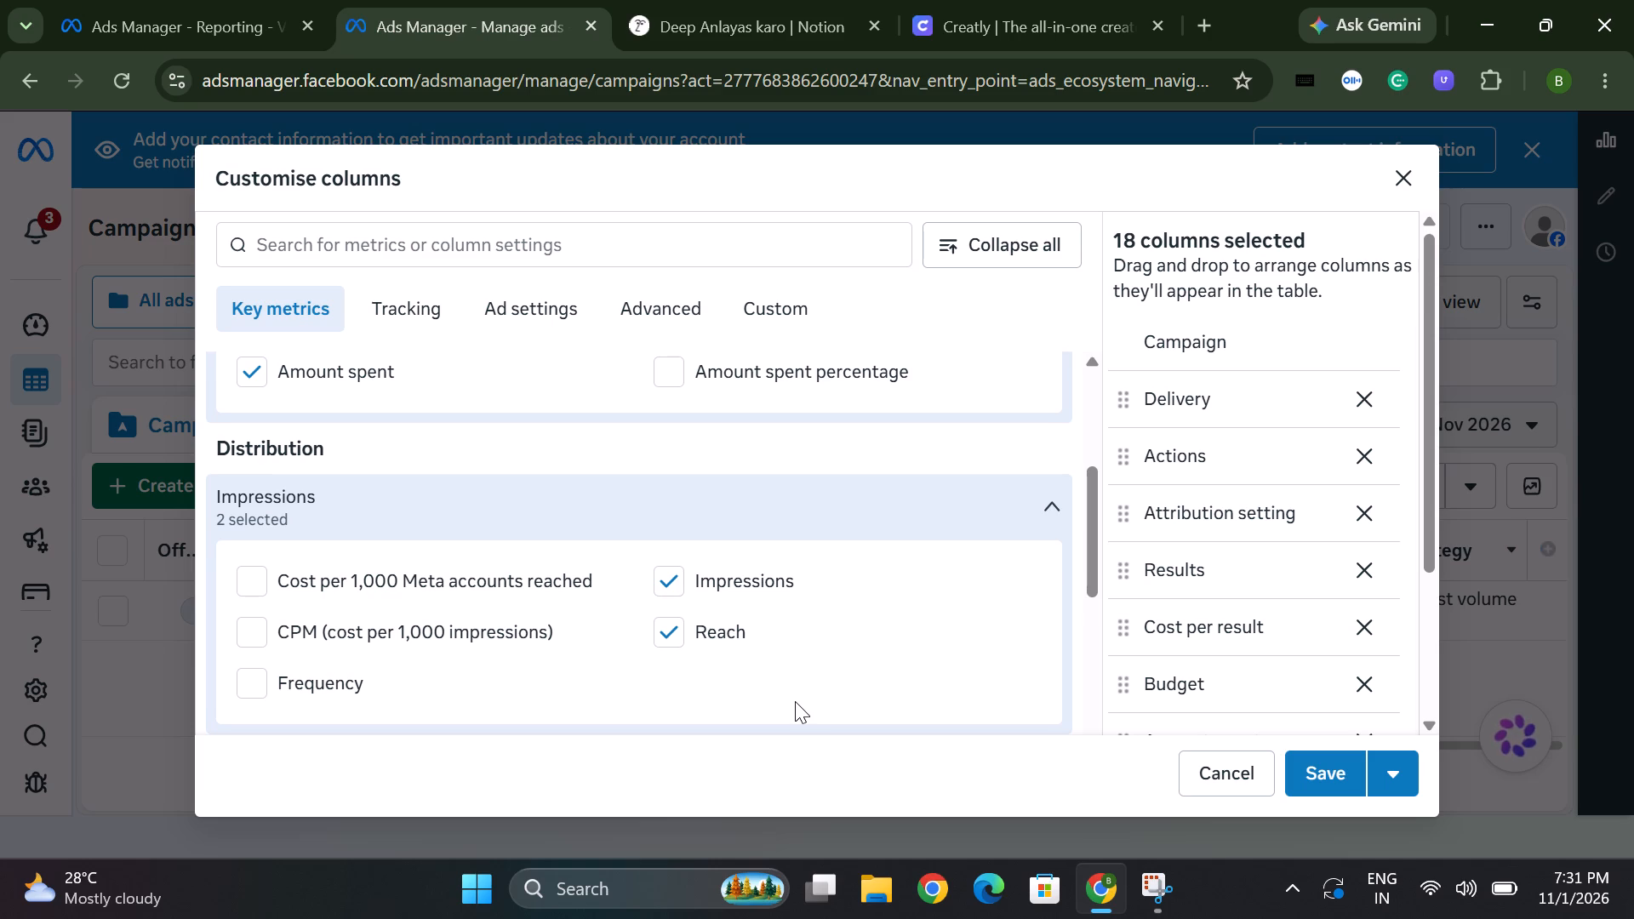
pyautogui.hscroll(-1, 795, 701)
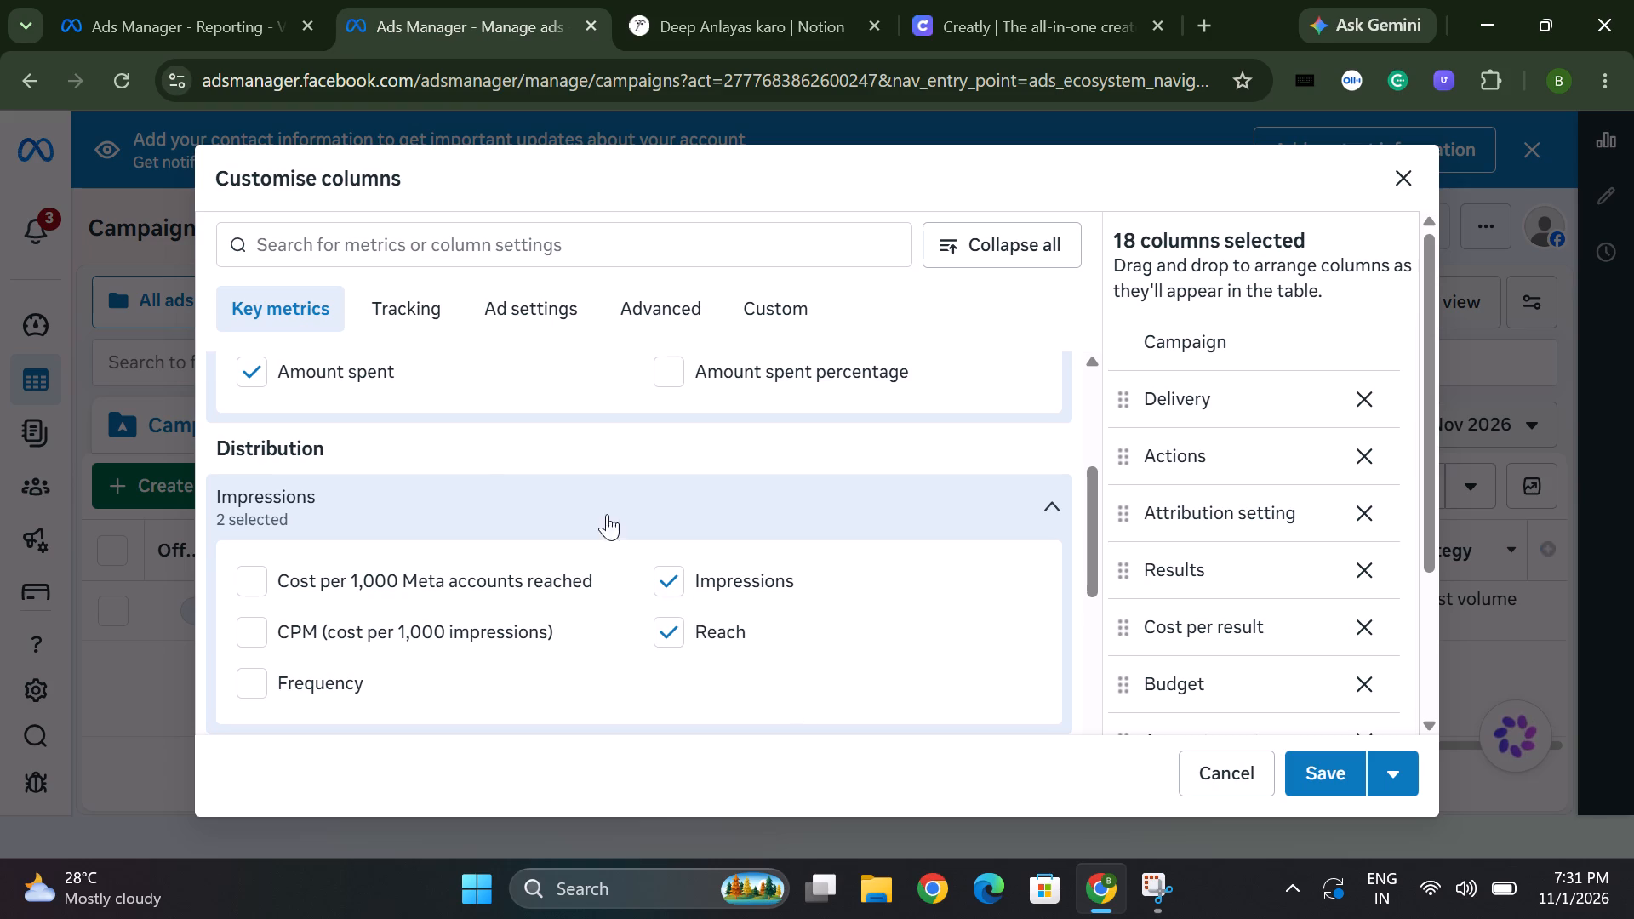
pyautogui.click(420, 317)
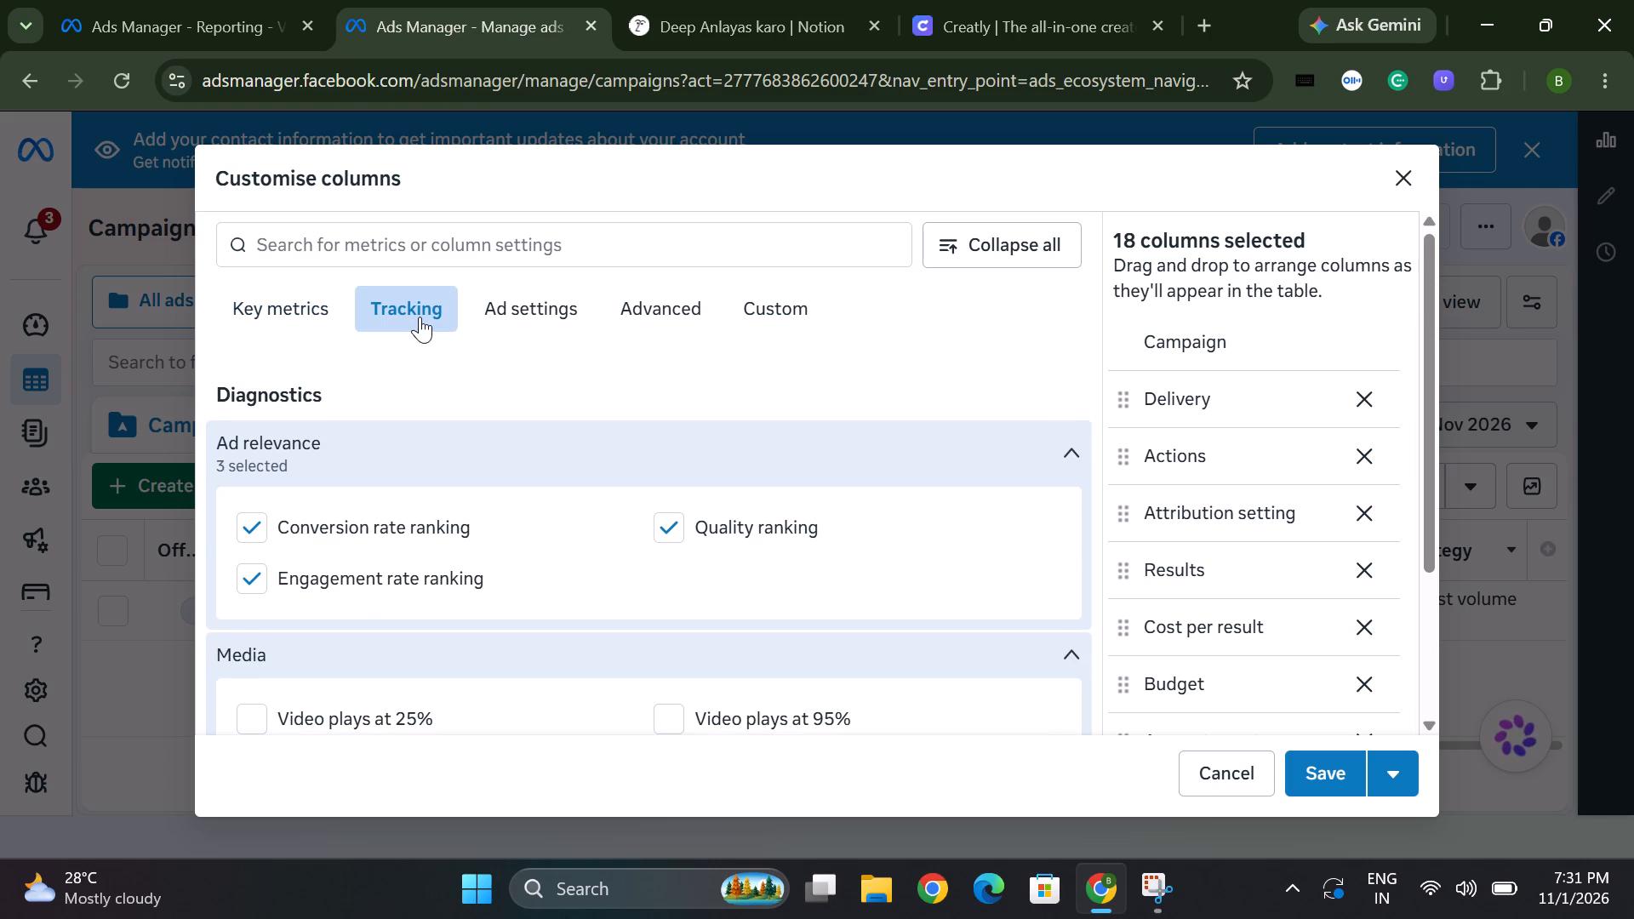
pyautogui.scroll(-1, 420, 317)
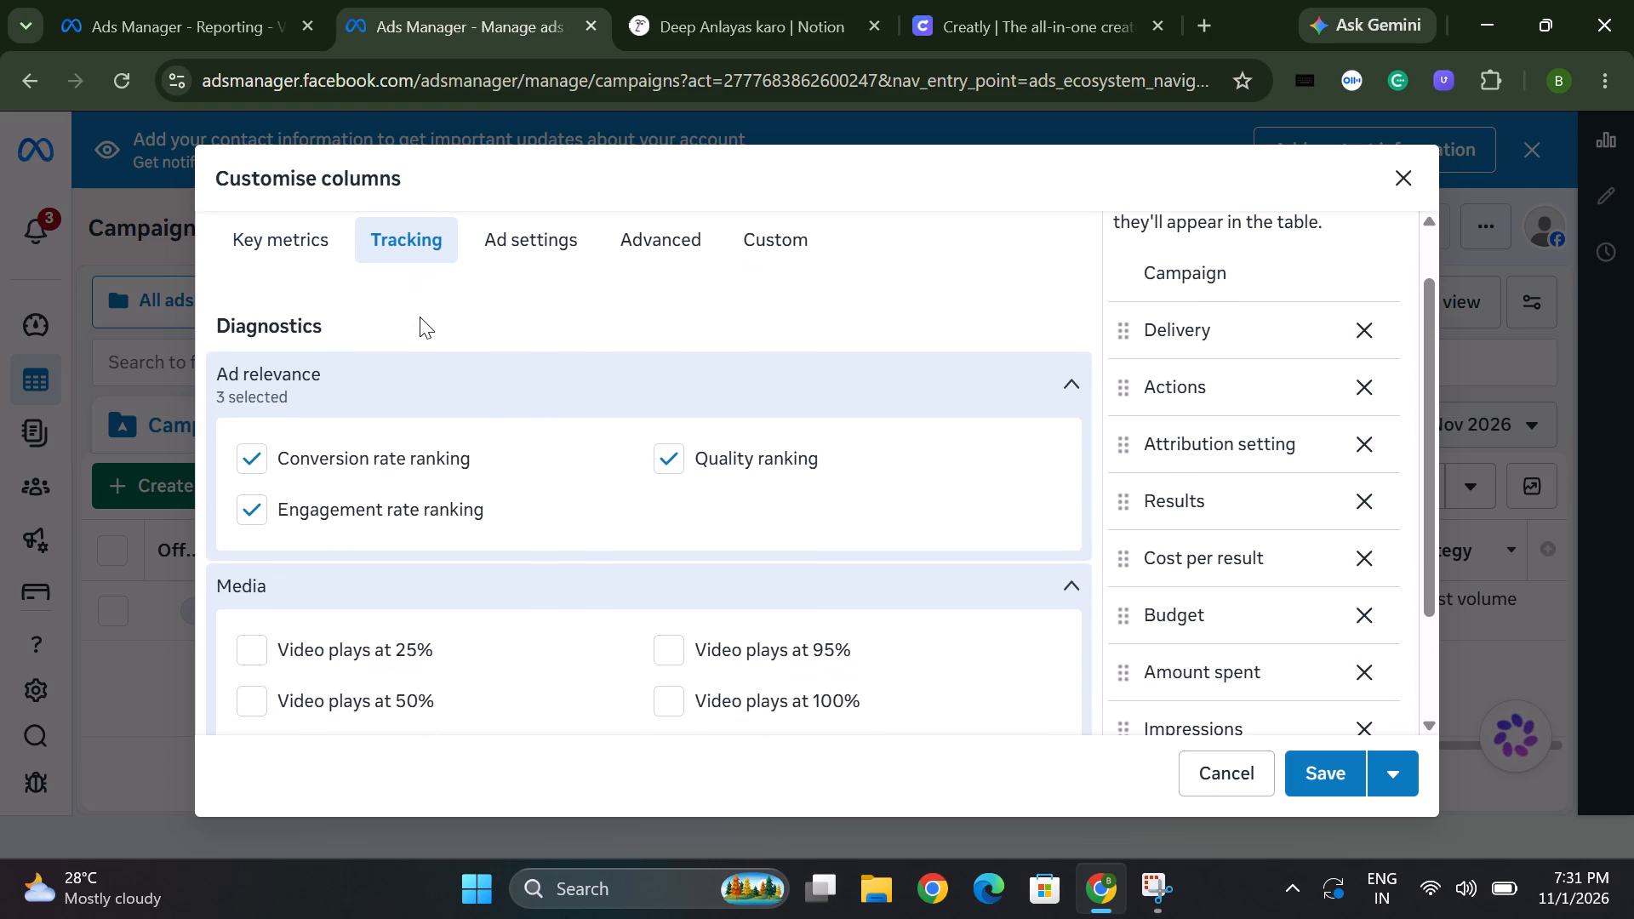
pyautogui.scroll(-1, 420, 317)
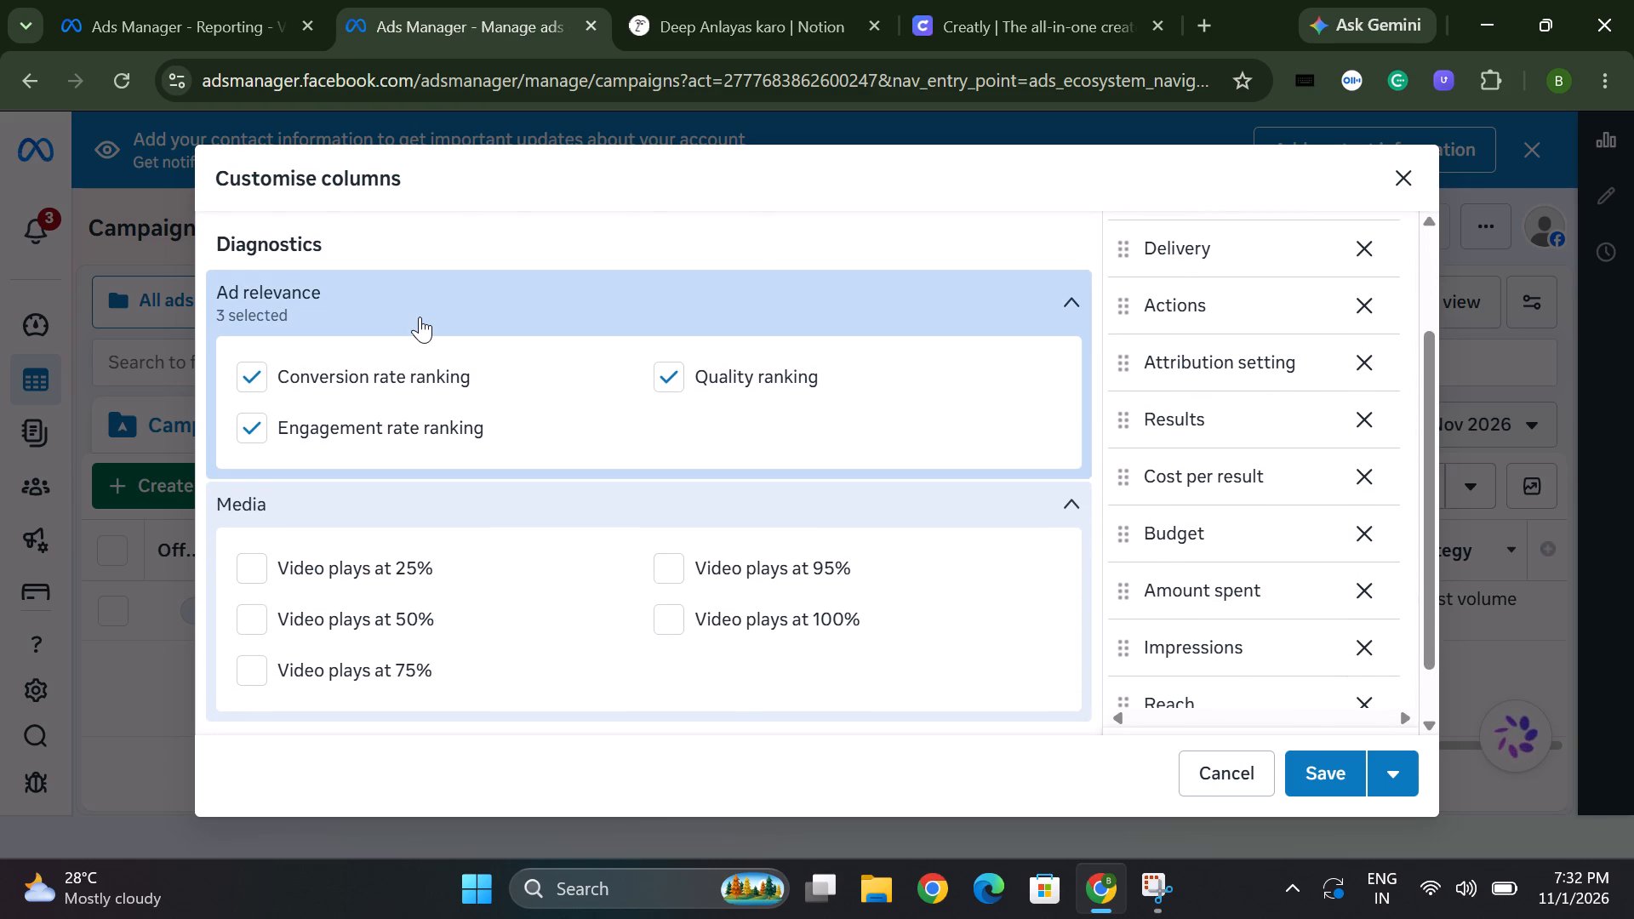
pyautogui.scroll(1, 420, 317)
pyautogui.click(296, 315)
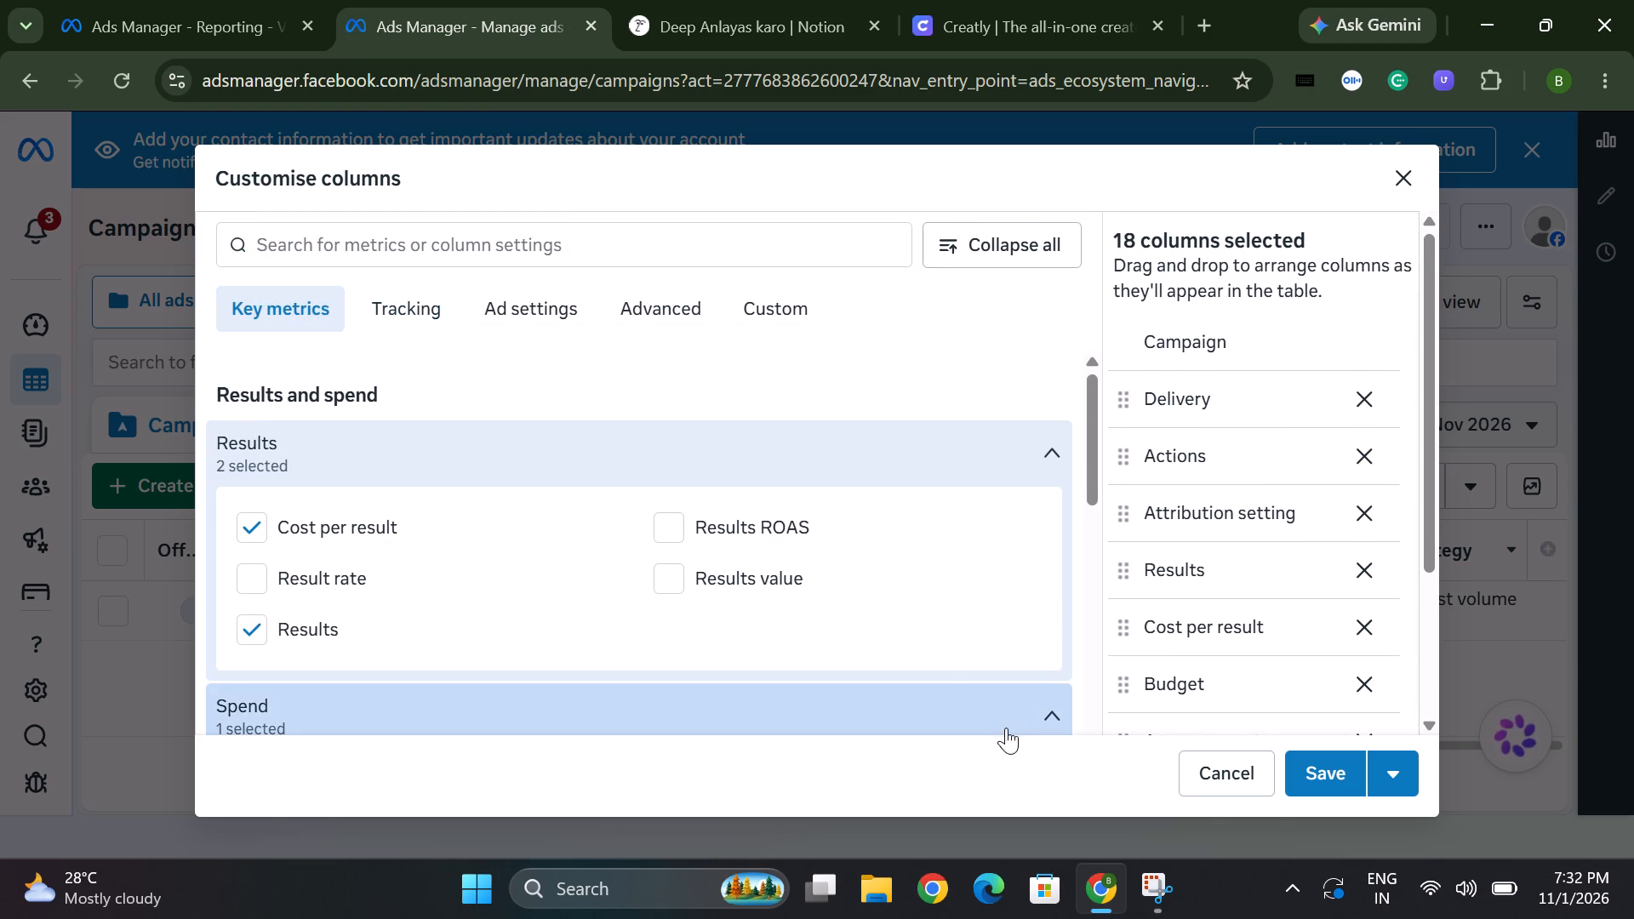
# Capture a screenshot of the Customise columns window with its Key metrics showing and copy it.
pyautogui.click(1156, 888)
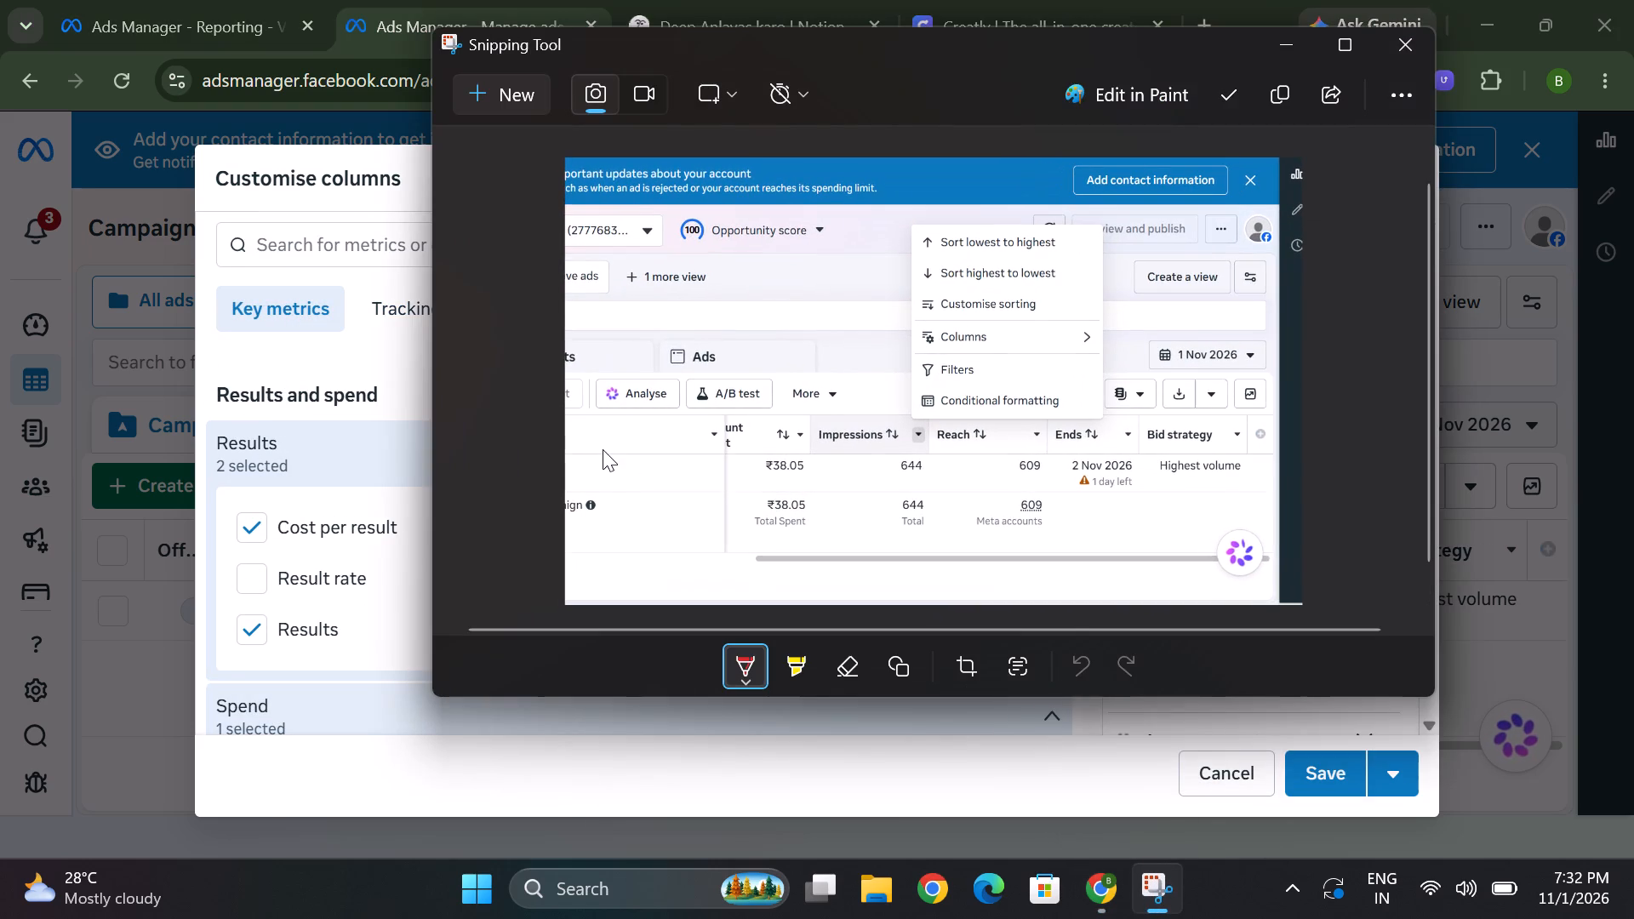
pyautogui.click(474, 94)
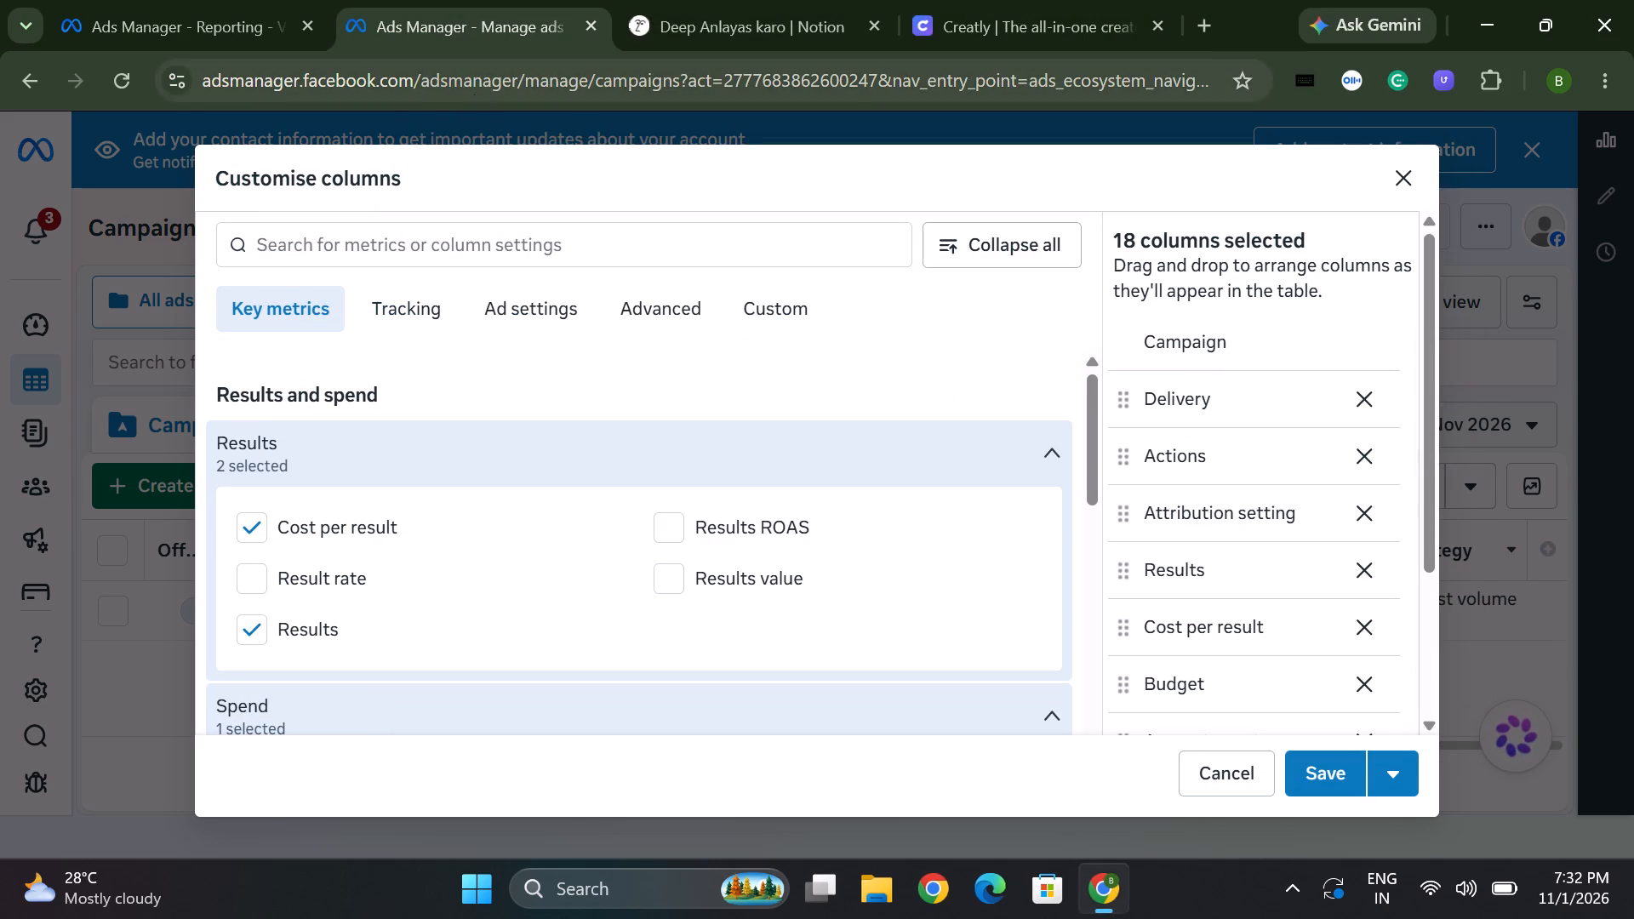
pyautogui.moveTo(76, 112); pyautogui.dragTo(471, 367)
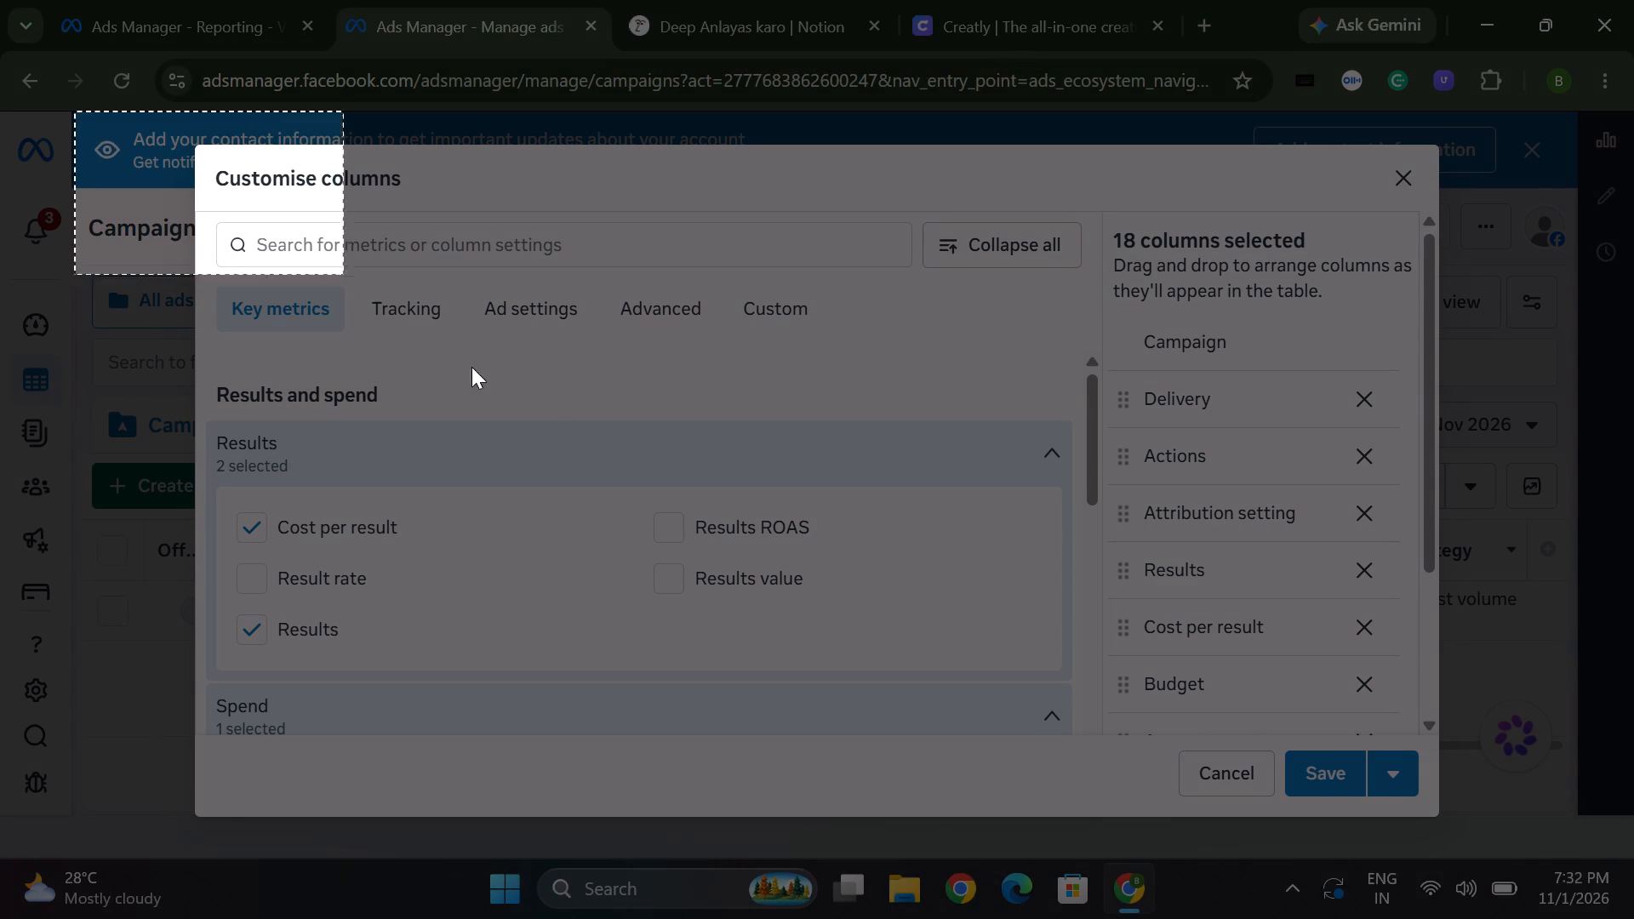
pyautogui.moveTo(471, 367); pyautogui.dragTo(1568, 918)
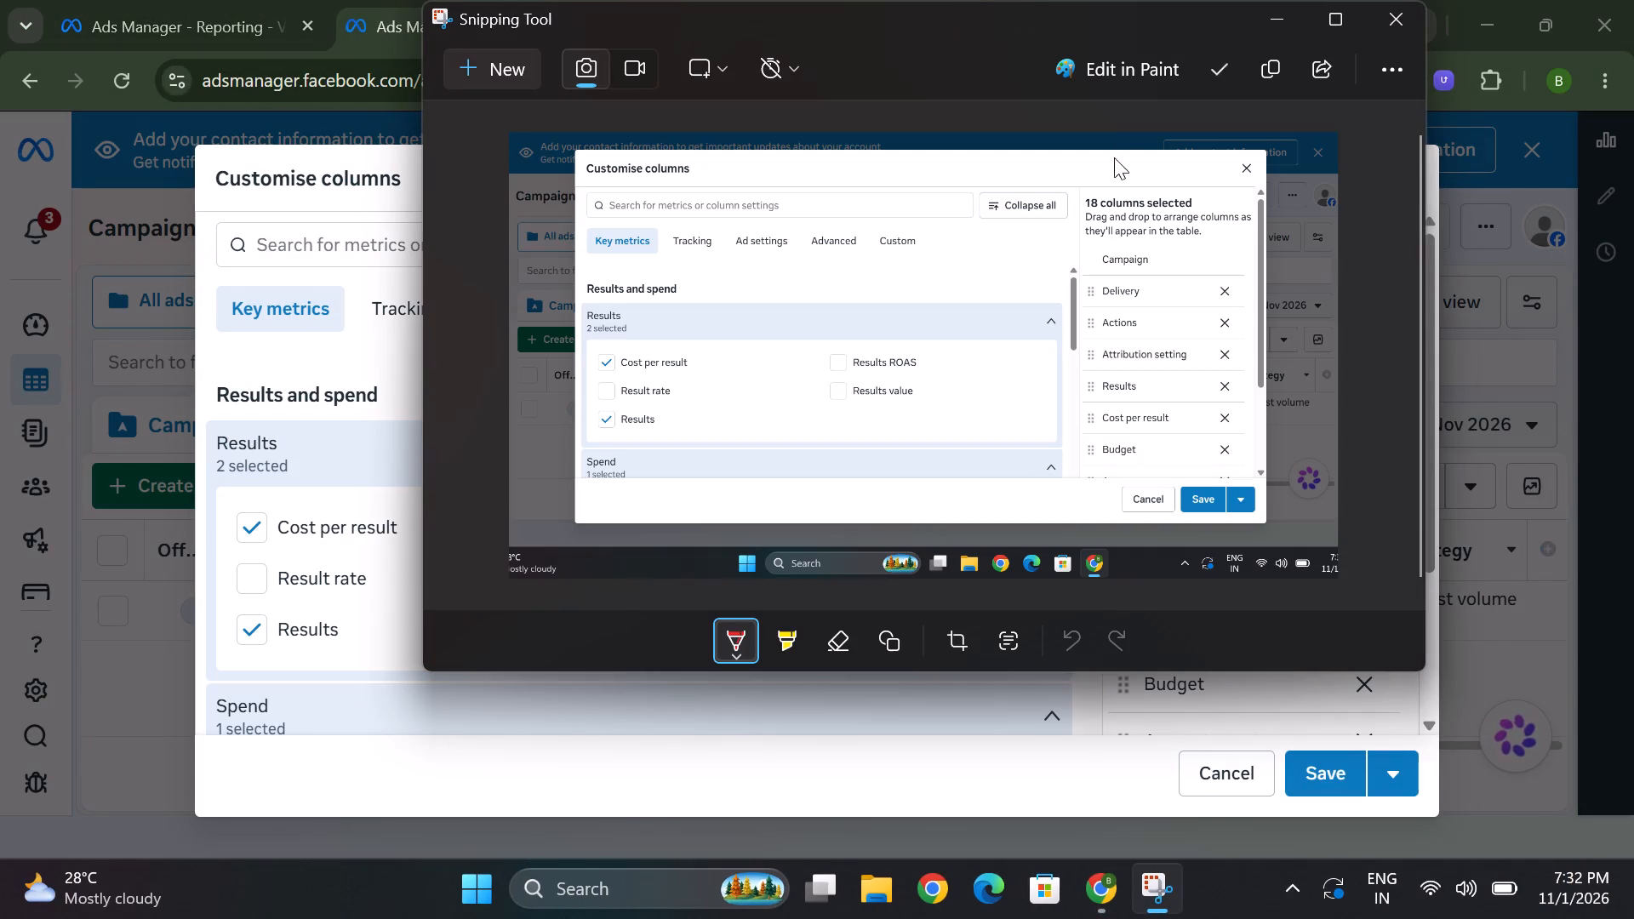
pyautogui.click(1271, 59)
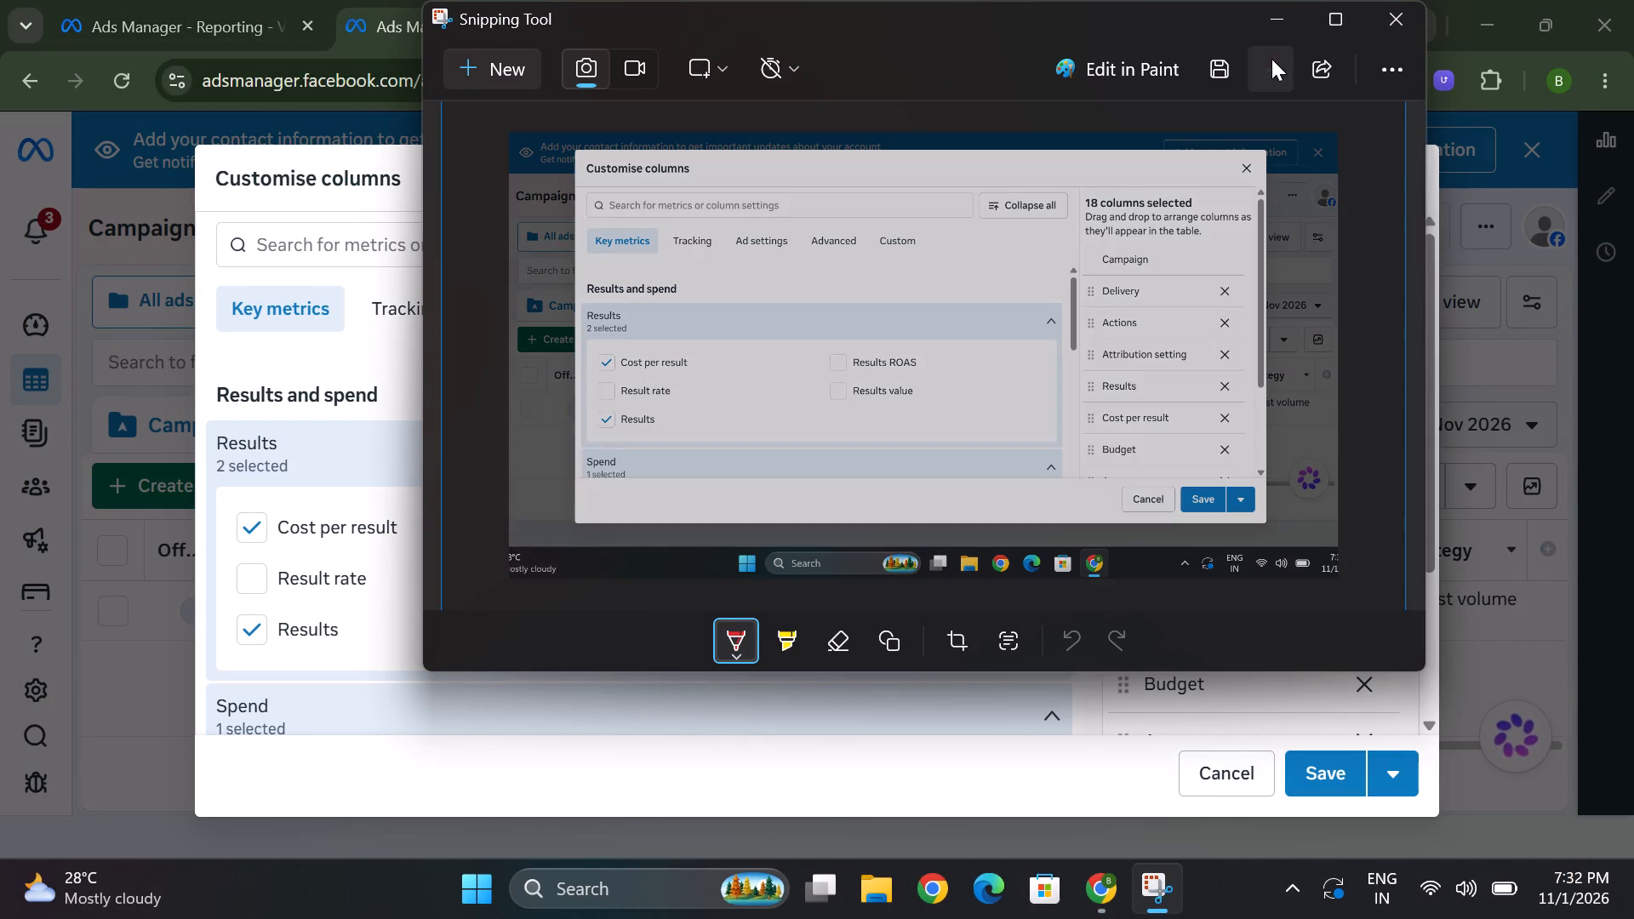
pyautogui.click(1271, 24)
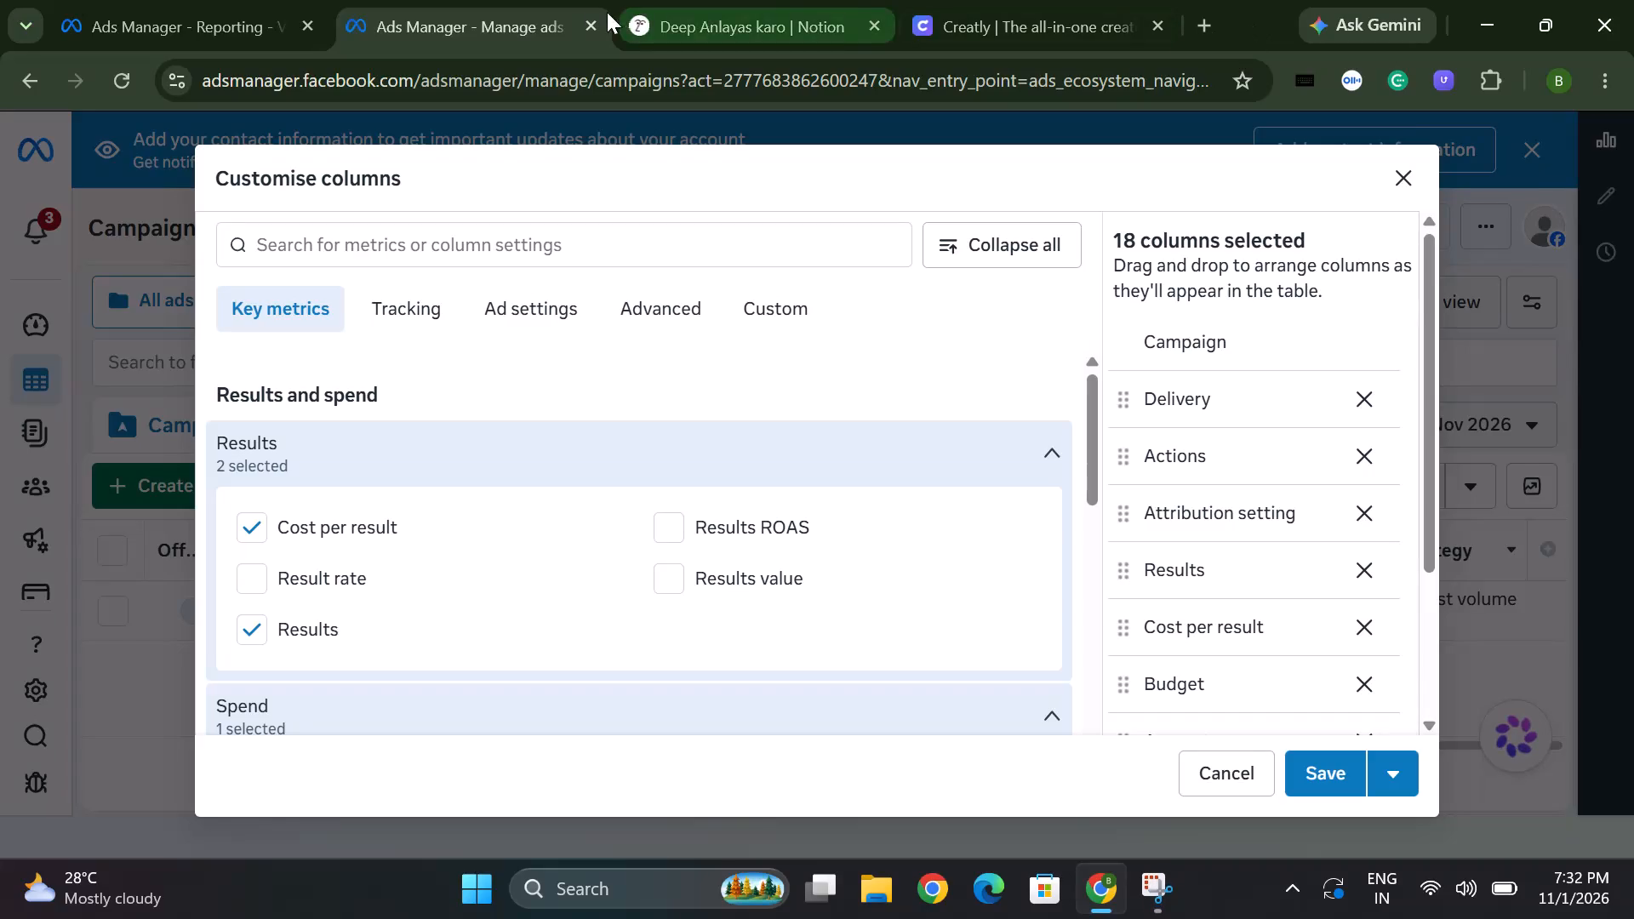
pyautogui.click(666, 9)
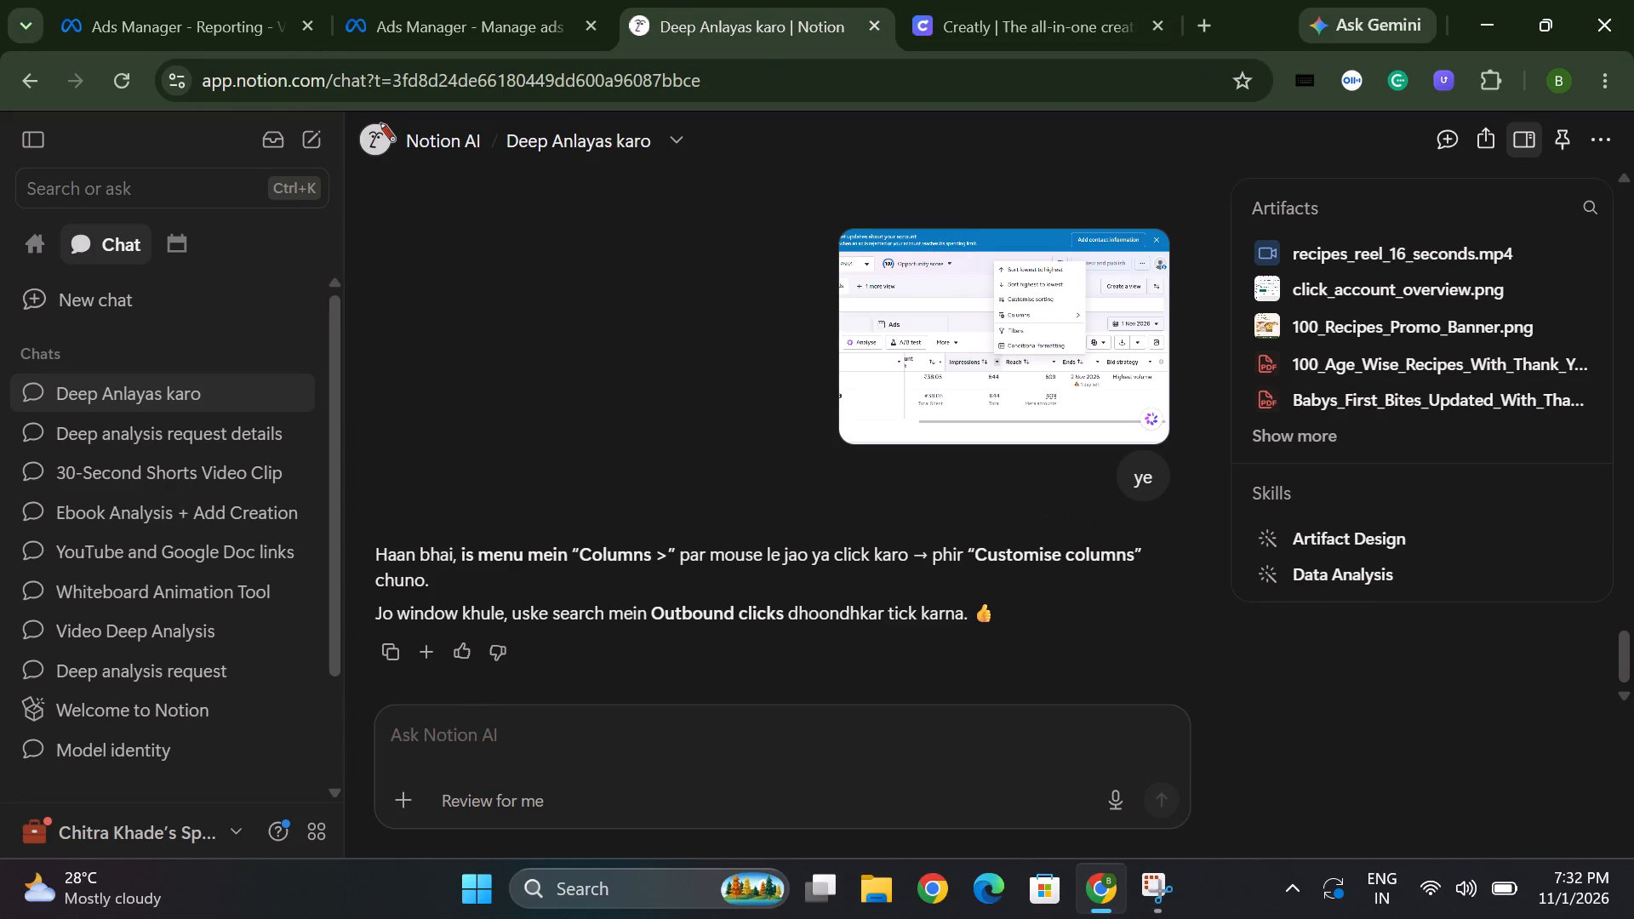
pyautogui.click(420, 745)
pyautogui.hotkey('ctrl', 'v')
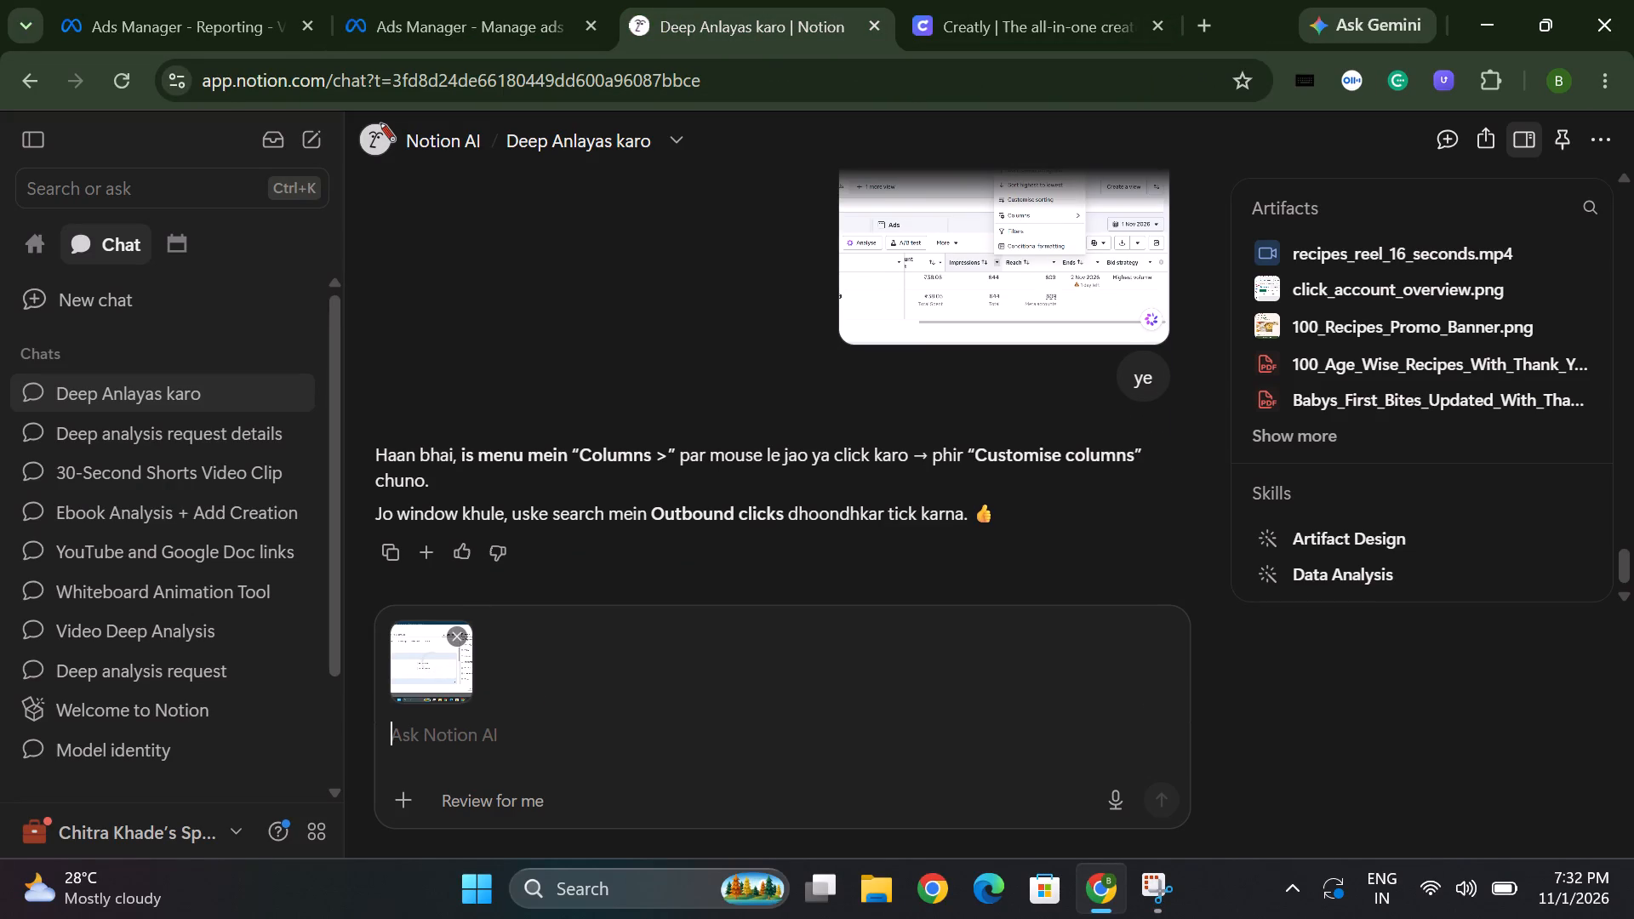
pyautogui.press('y')
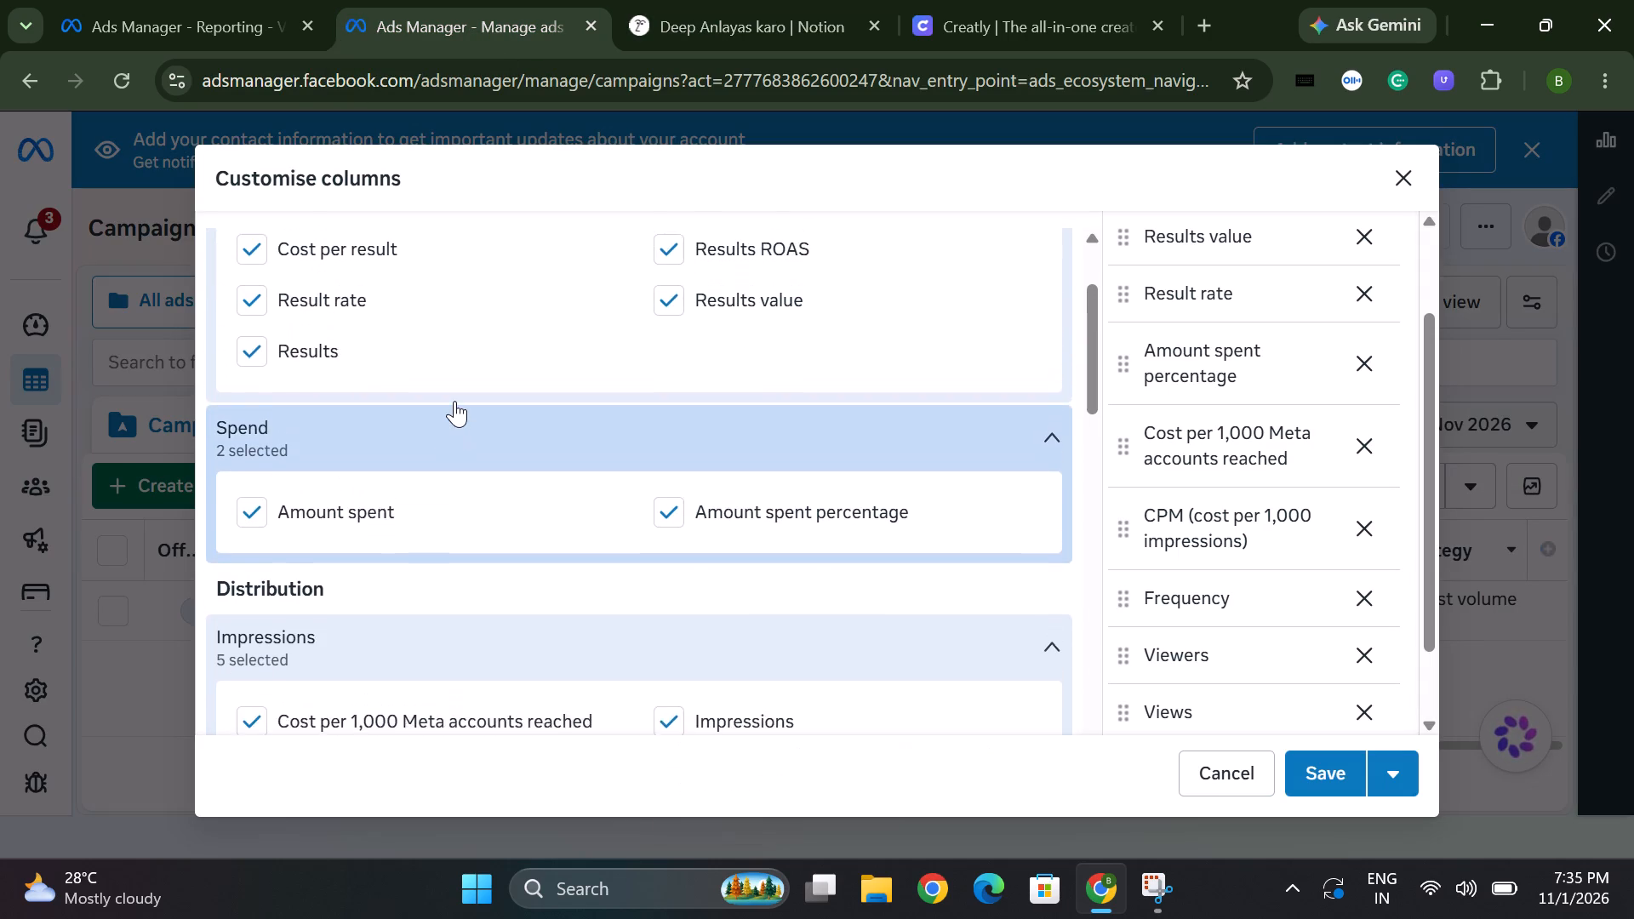
pyautogui.scroll(3, 454, 401)
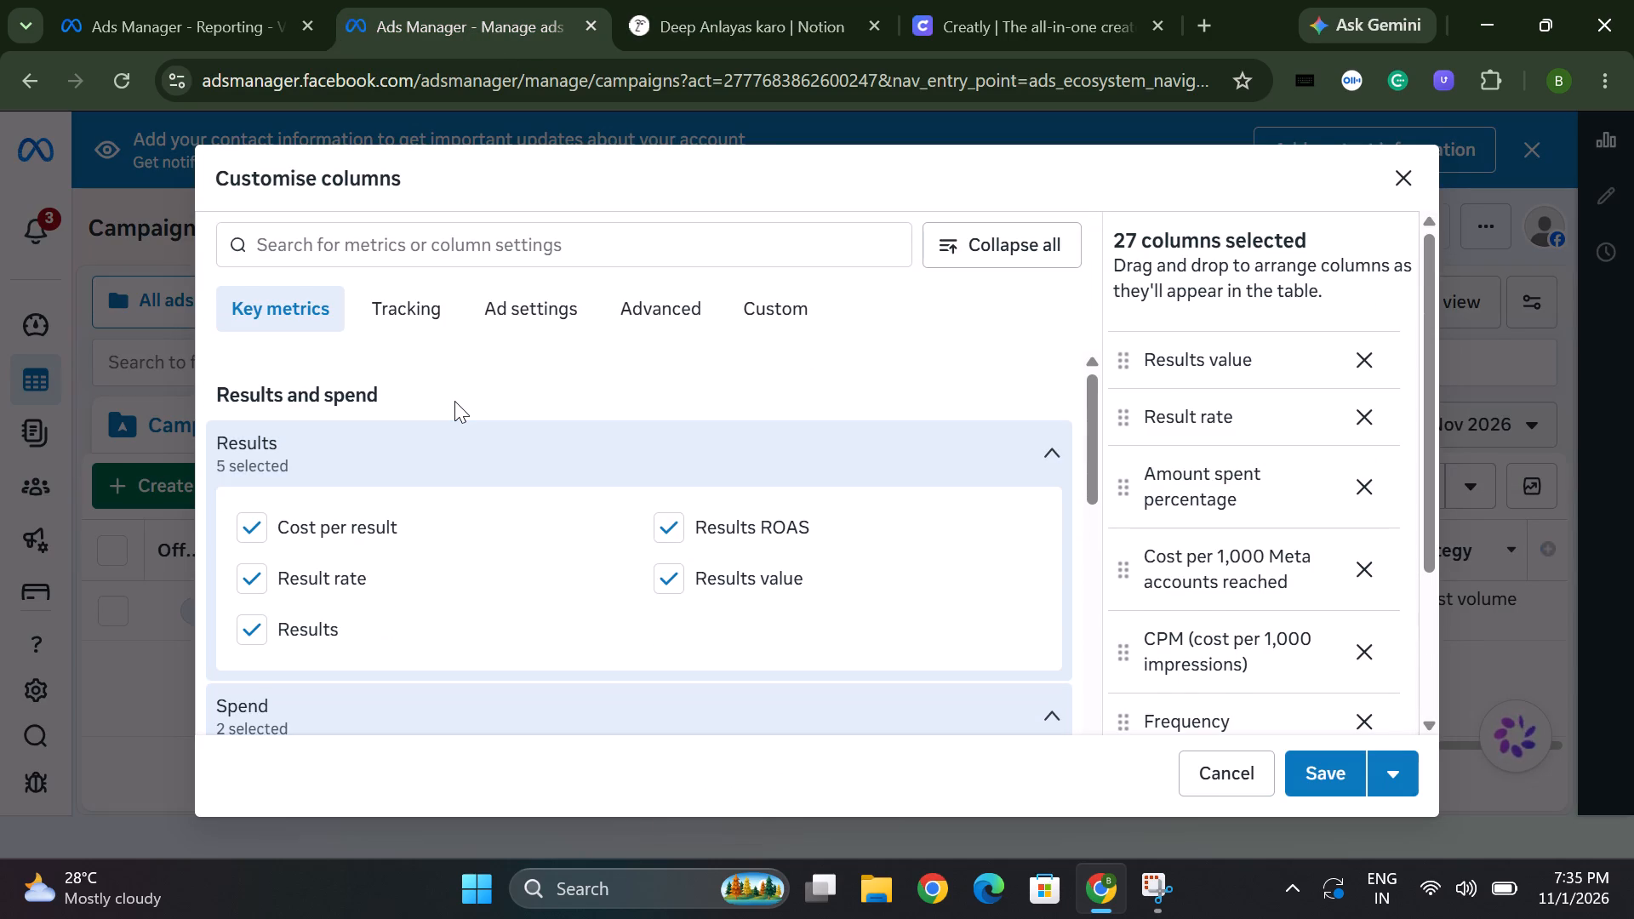
pyautogui.scroll(2, 454, 401)
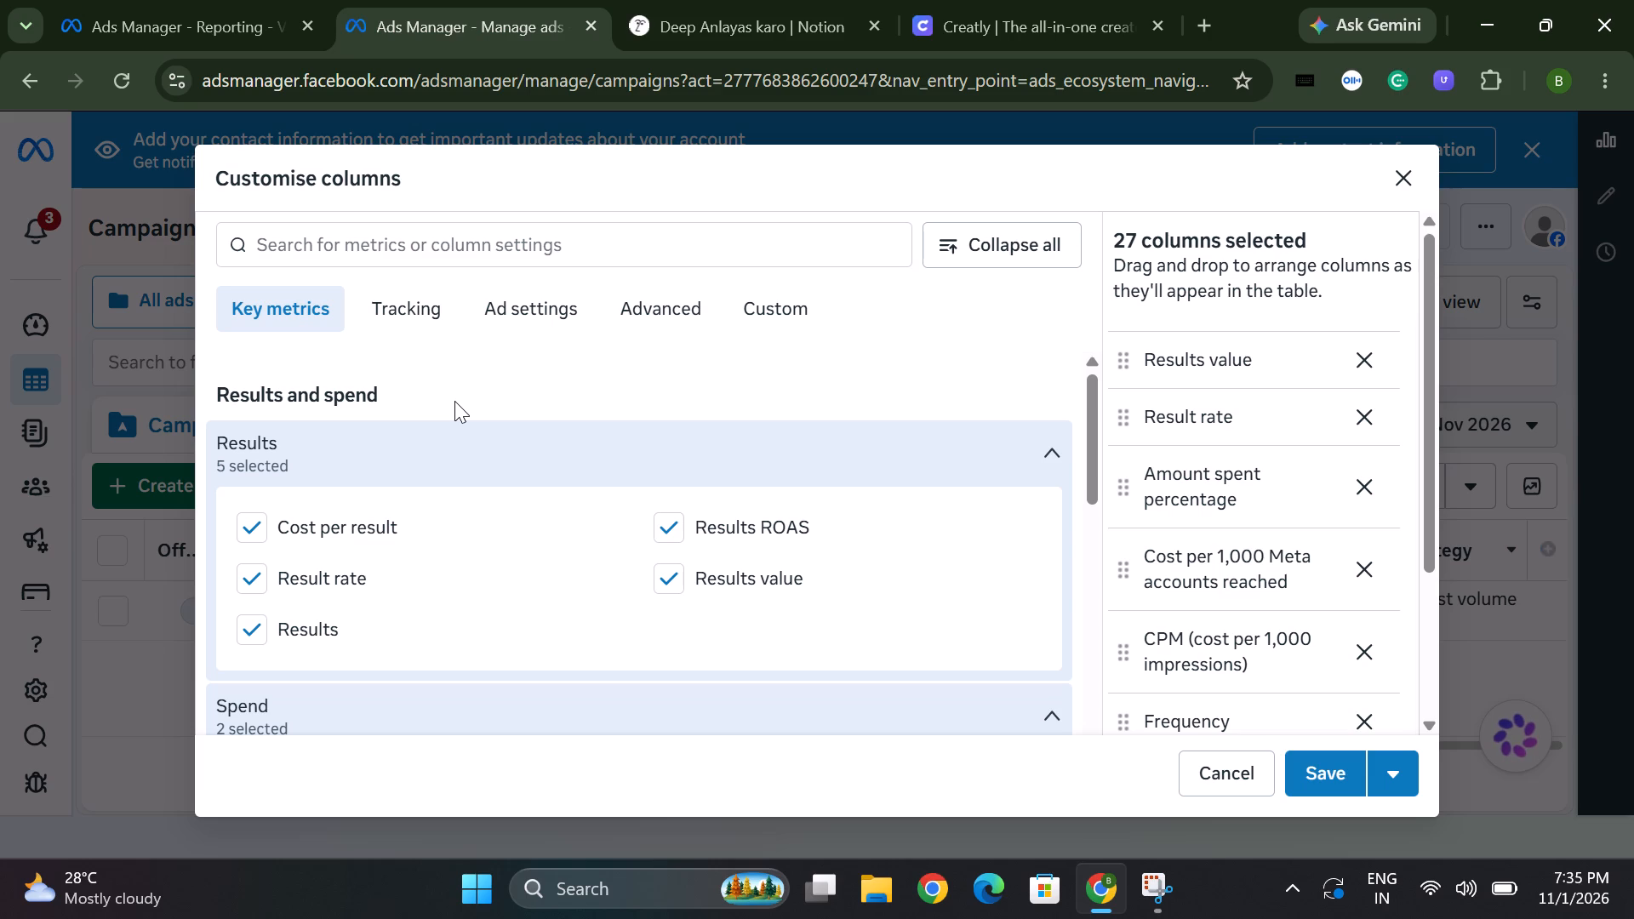
pyautogui.scroll(-2, 454, 401)
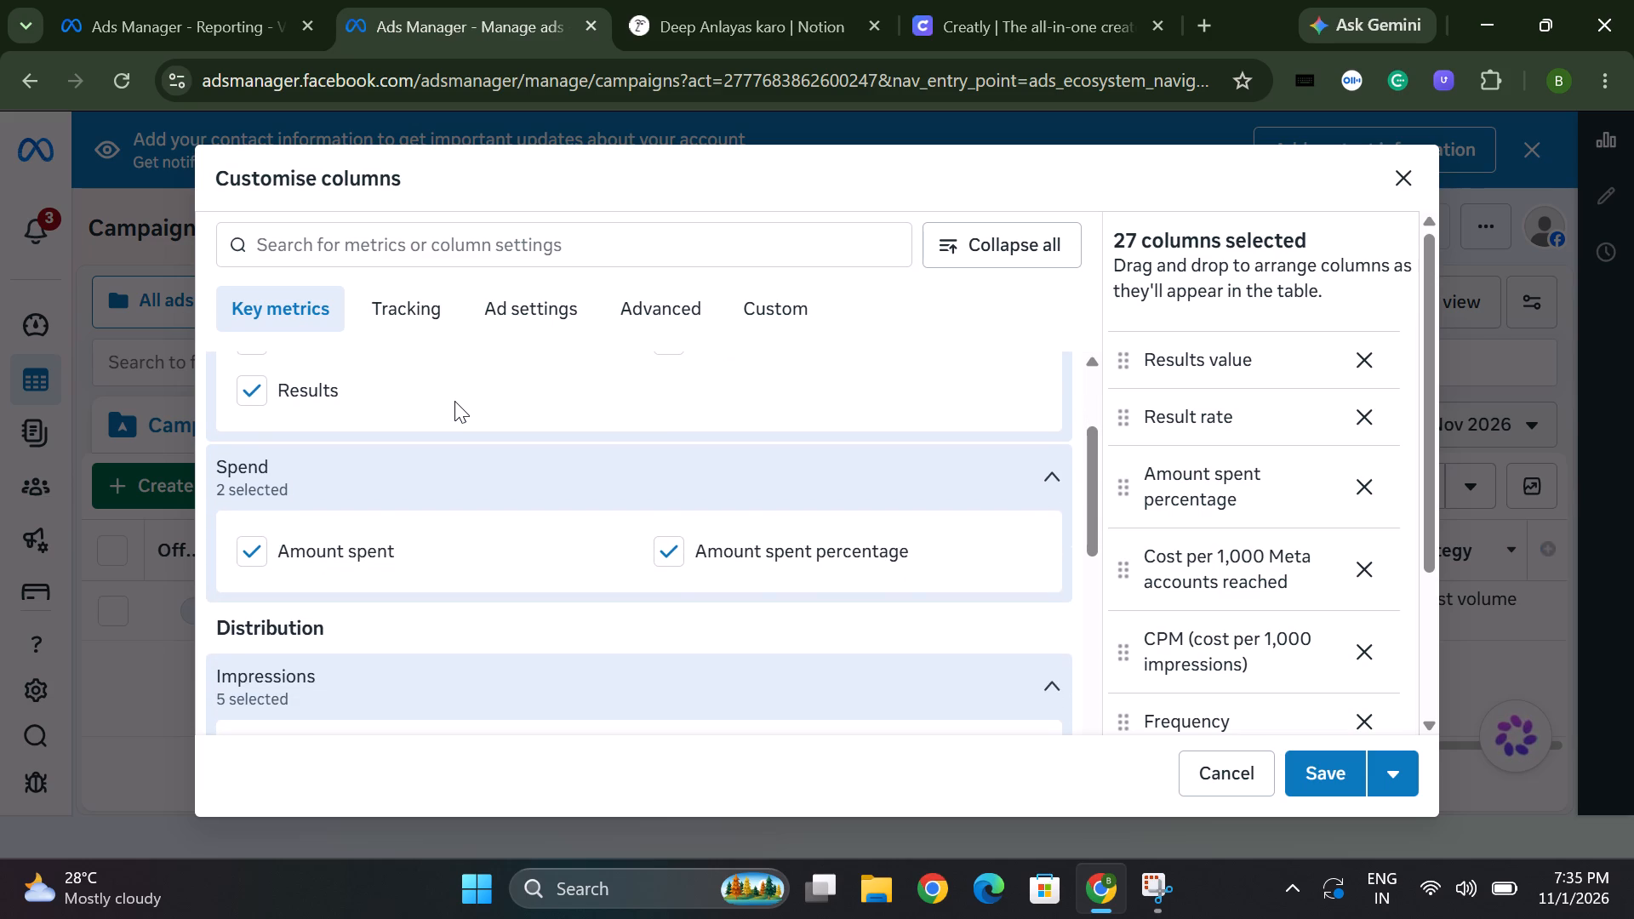
pyautogui.scroll(-2, 454, 401)
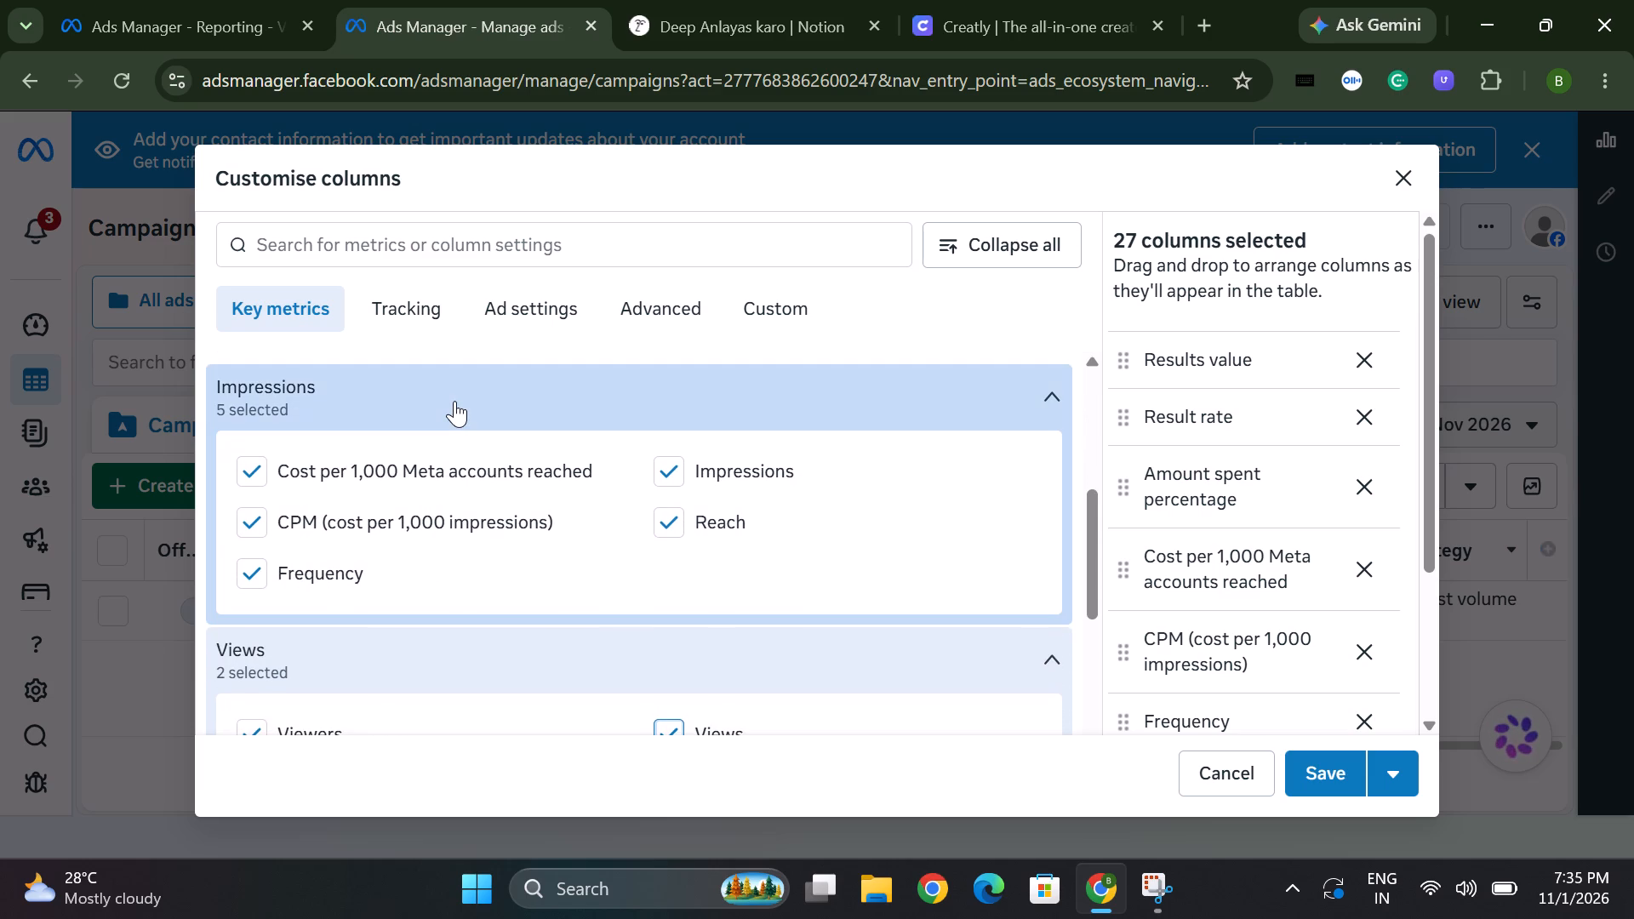
pyautogui.scroll(-1, 454, 401)
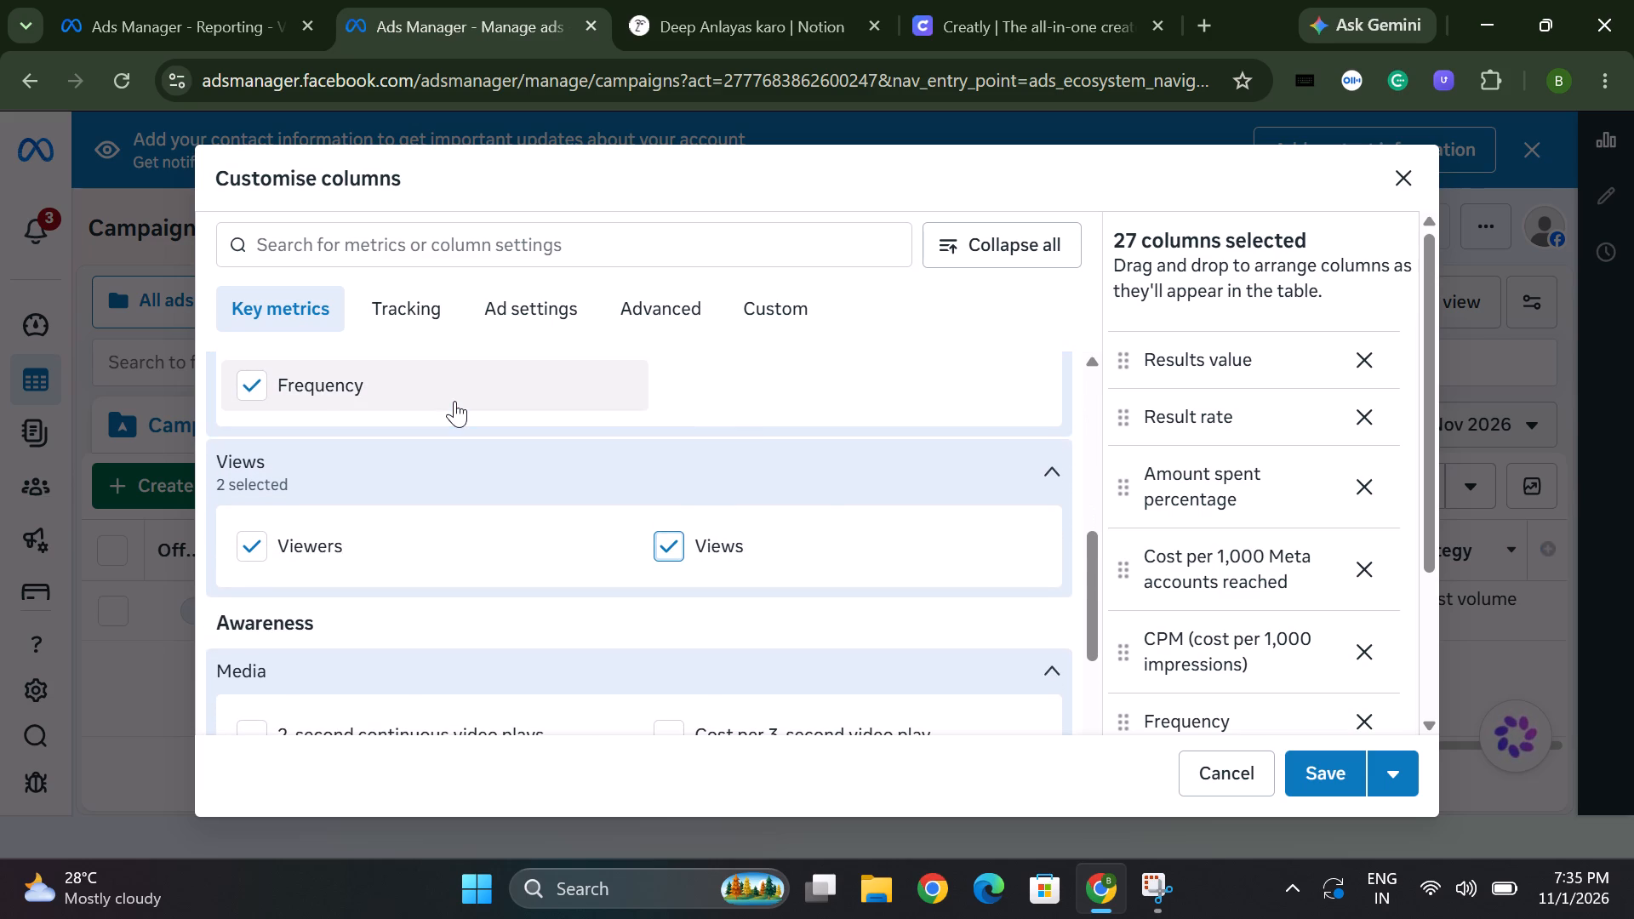
pyautogui.scroll(-2, 454, 401)
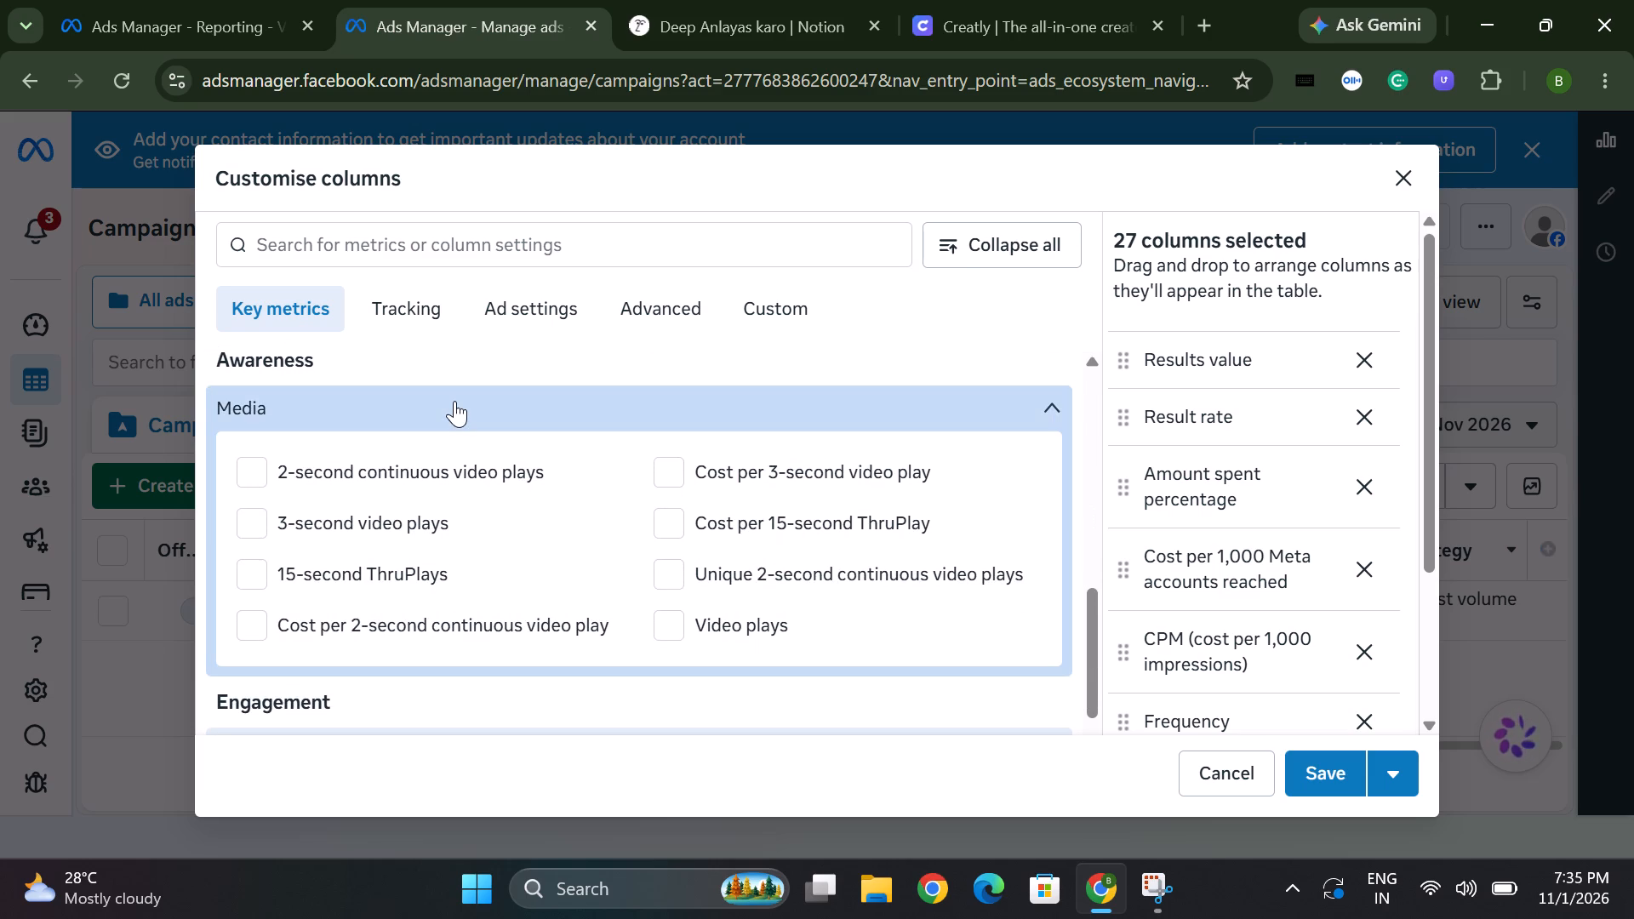
pyautogui.scroll(-1, 454, 401)
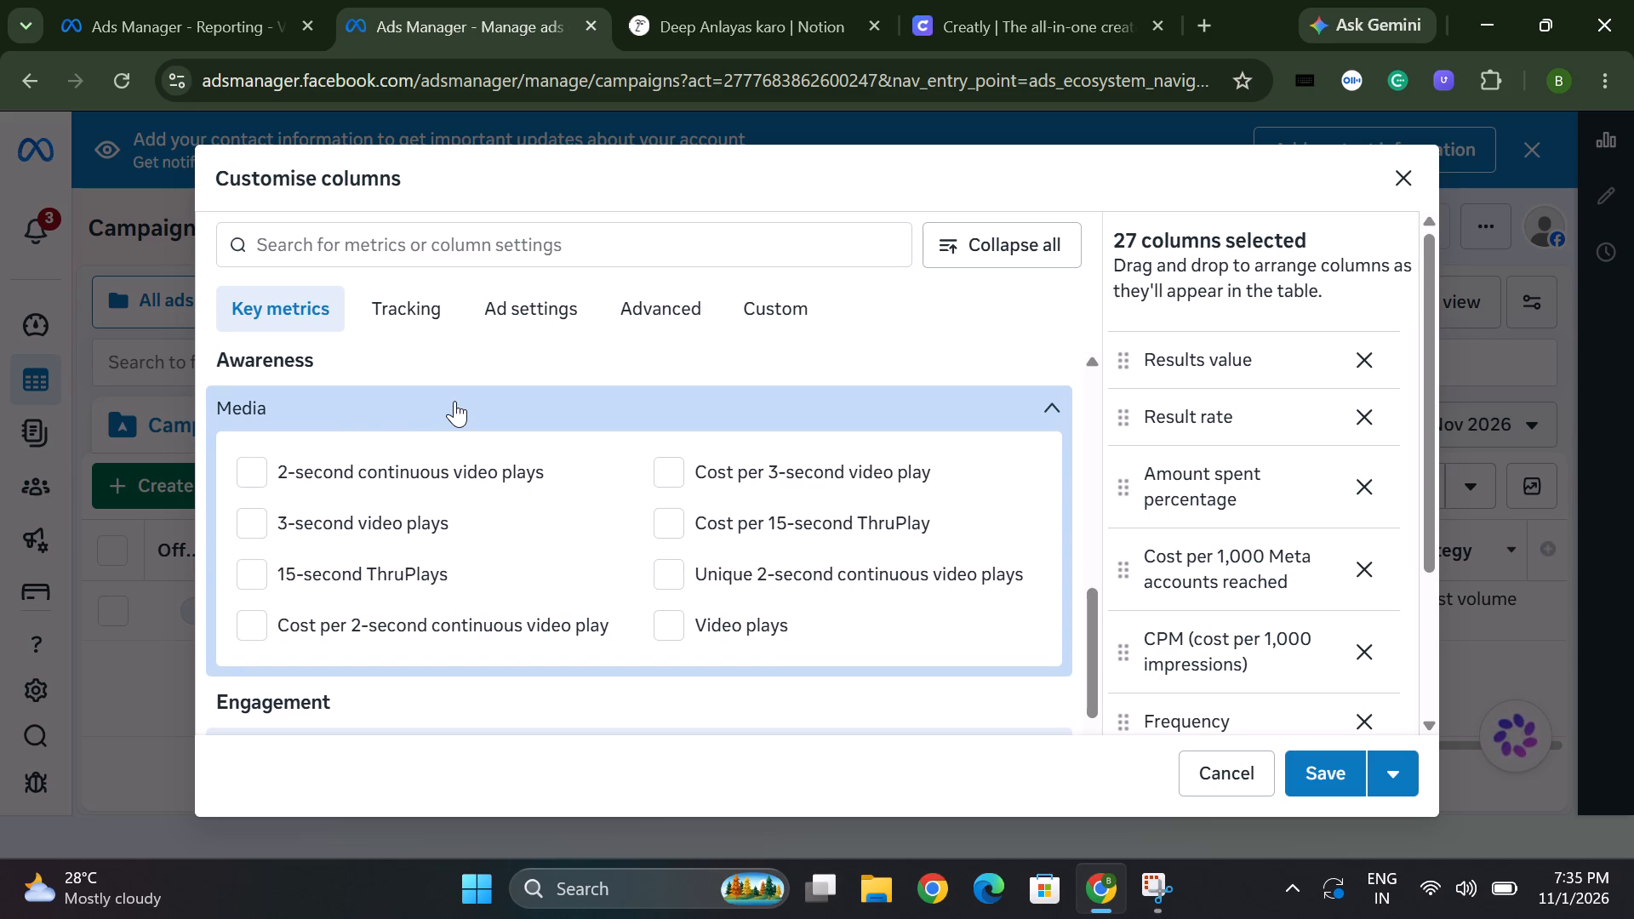
pyautogui.scroll(-3, 454, 401)
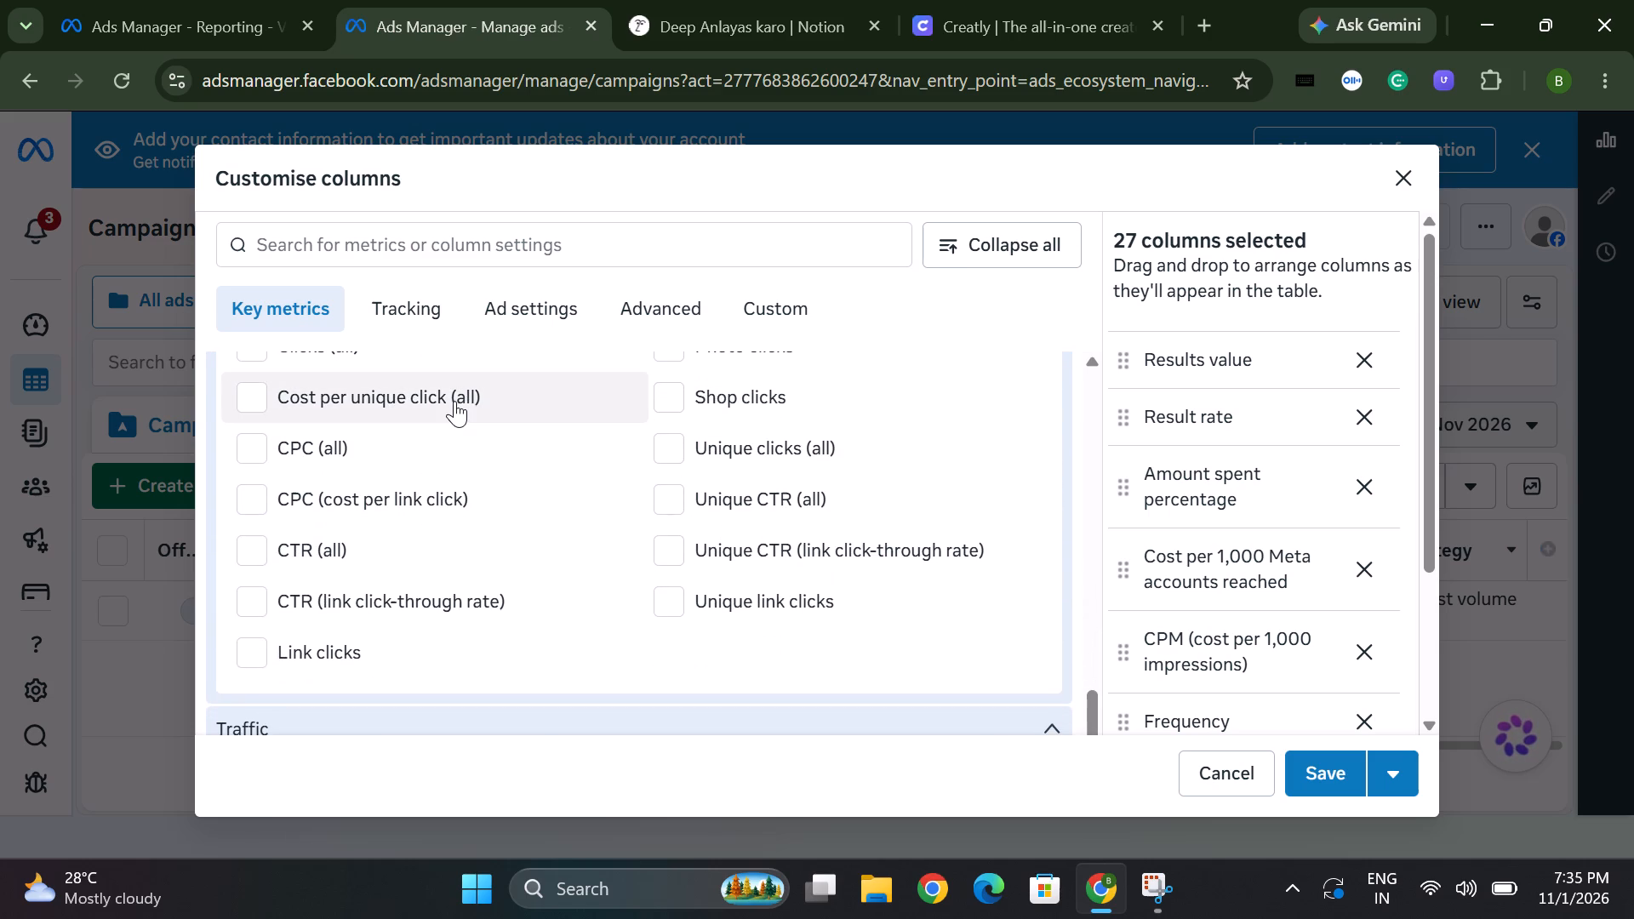
pyautogui.scroll(-2, 454, 401)
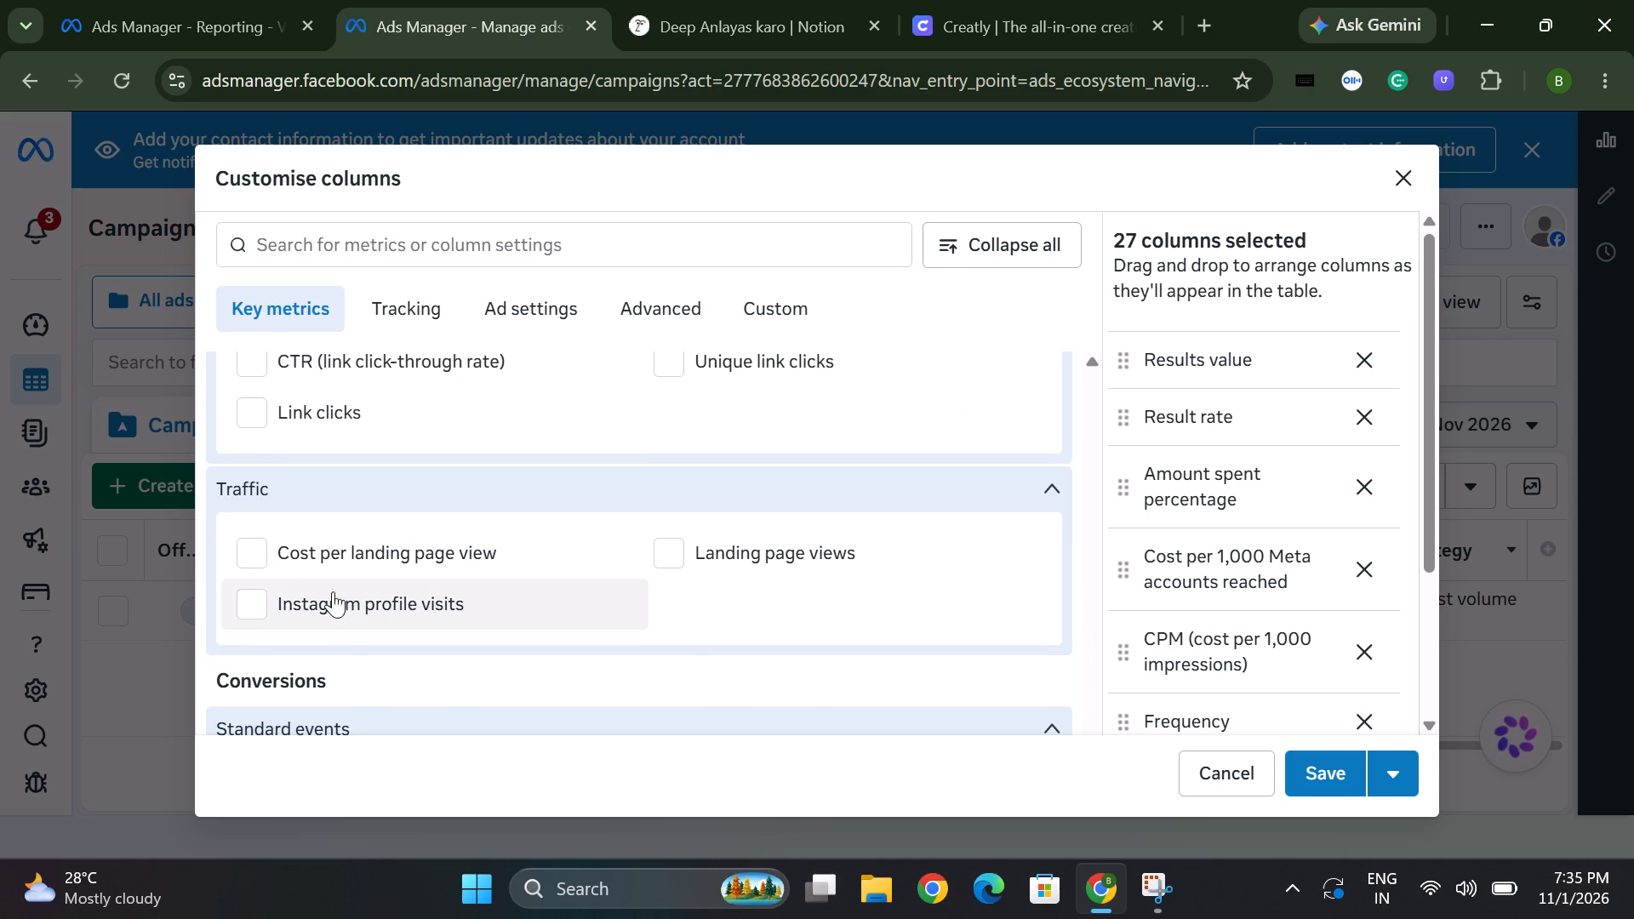
pyautogui.click(249, 561)
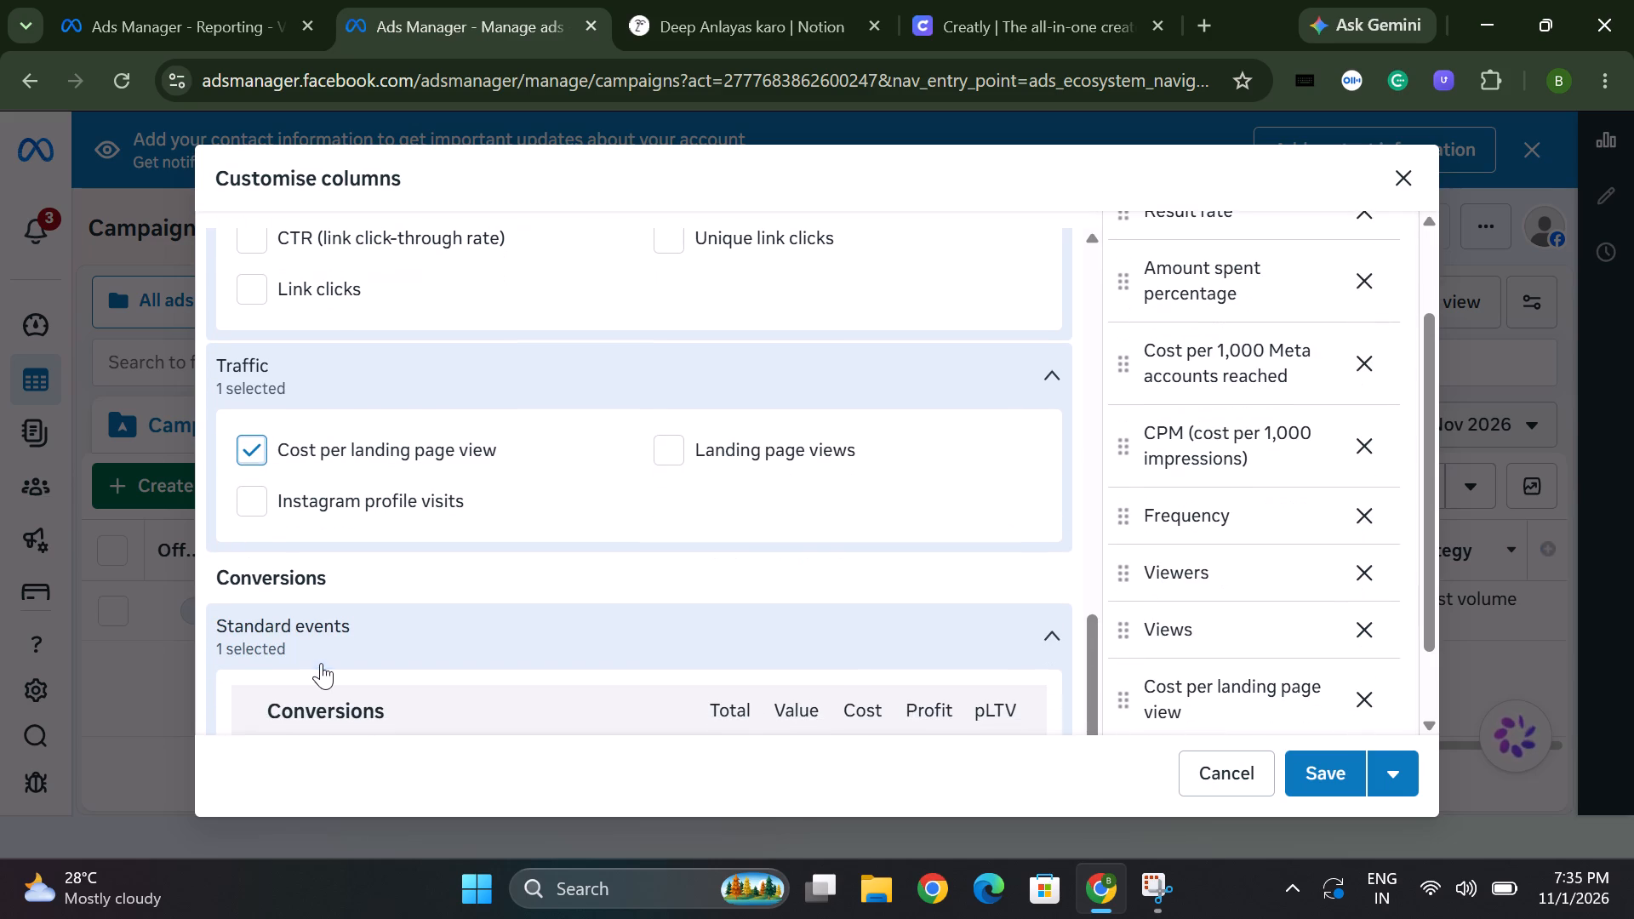
pyautogui.click(1324, 765)
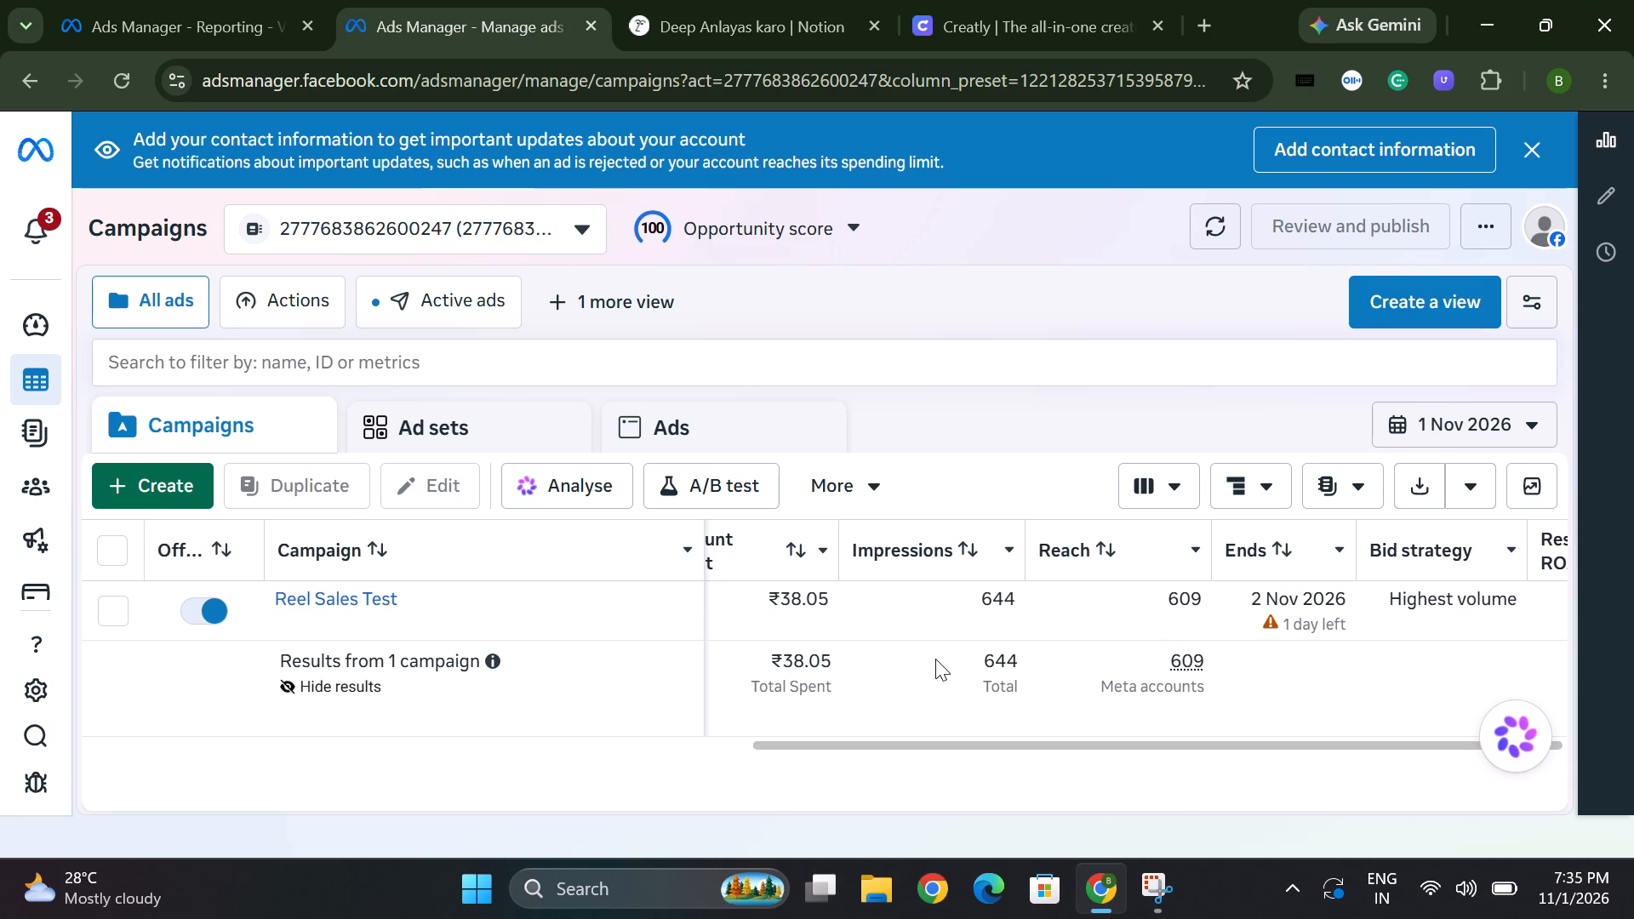
# Look across the campaign table's newly added columns for Reel Sales Test, through to Cost per landing page view.
pyautogui.hscroll(-6, 935, 659)
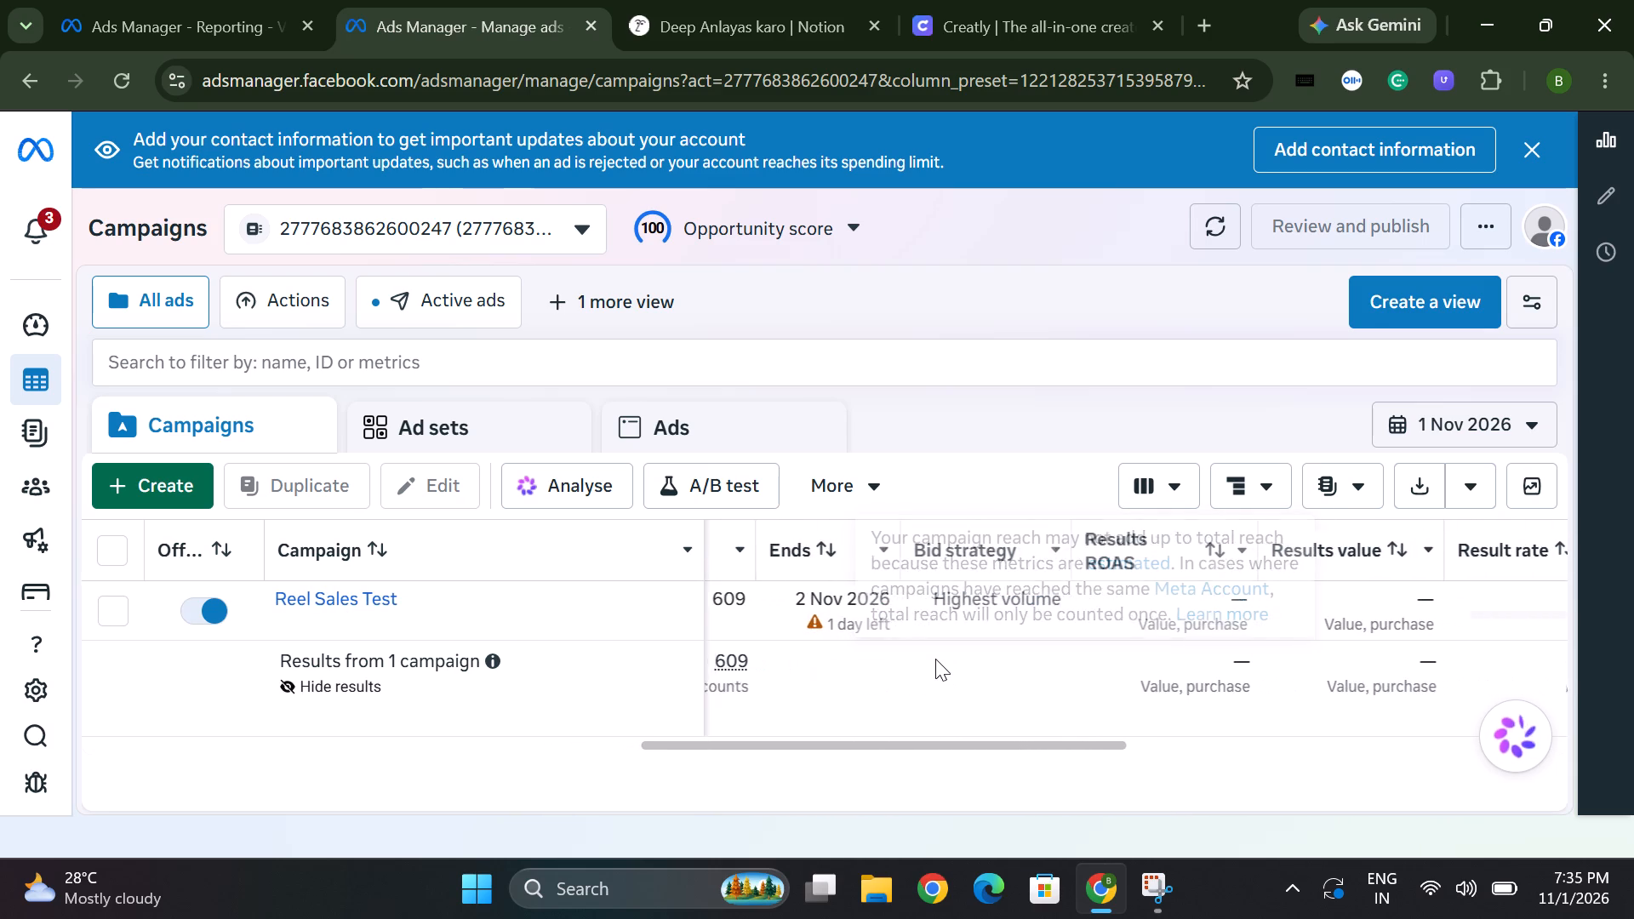
pyautogui.hscroll(-3, 935, 659)
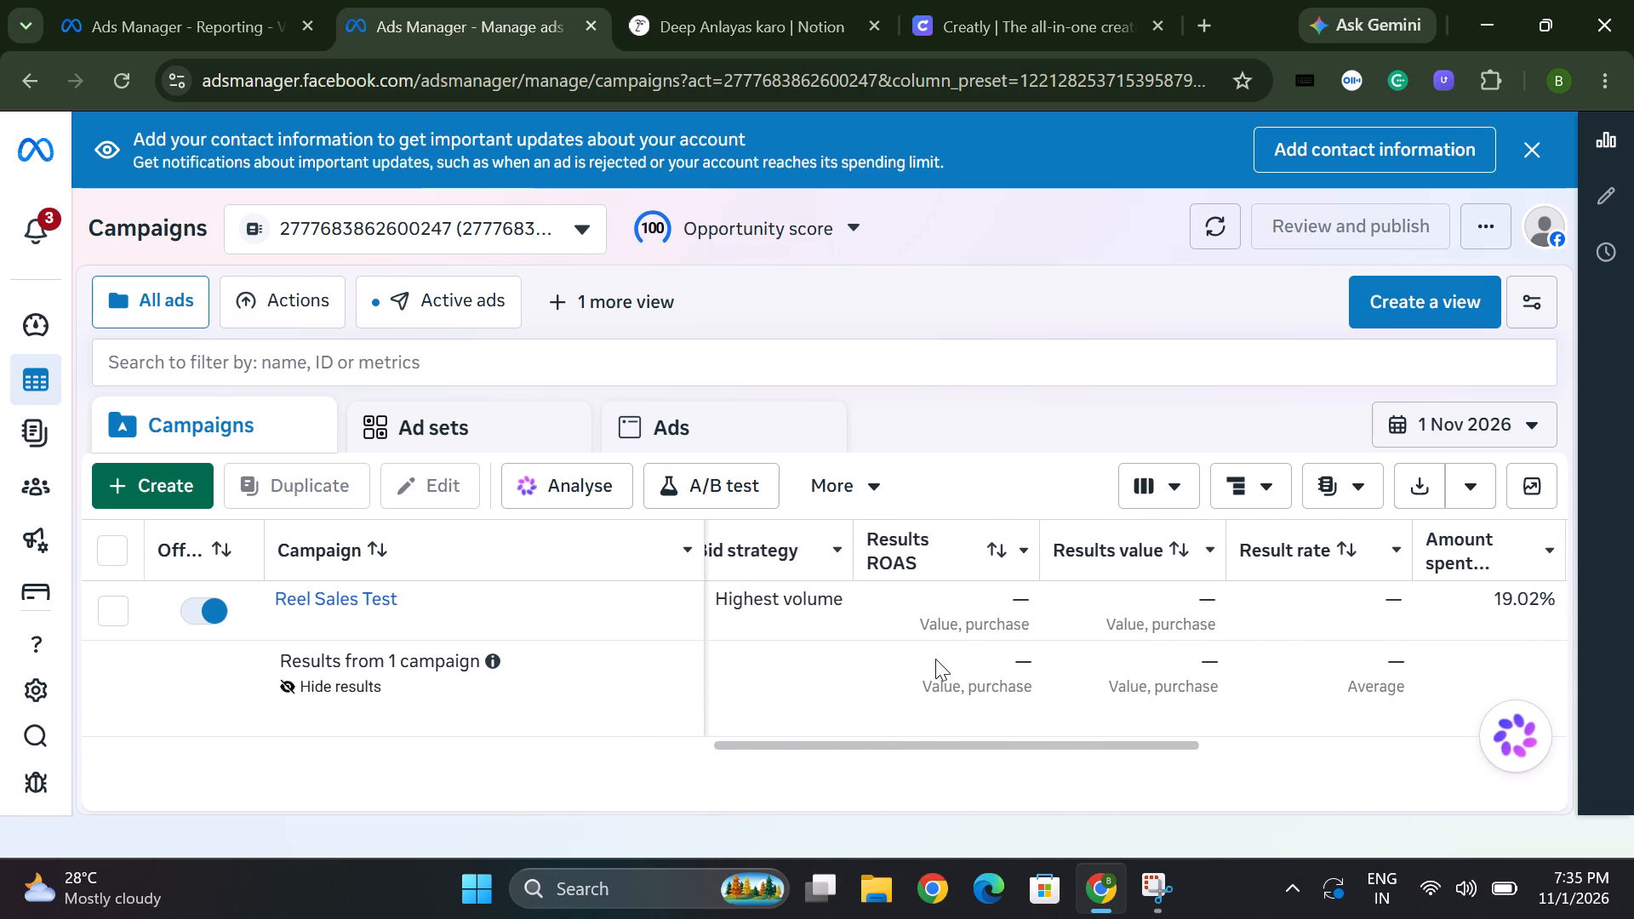
pyautogui.hscroll(-7, 935, 659)
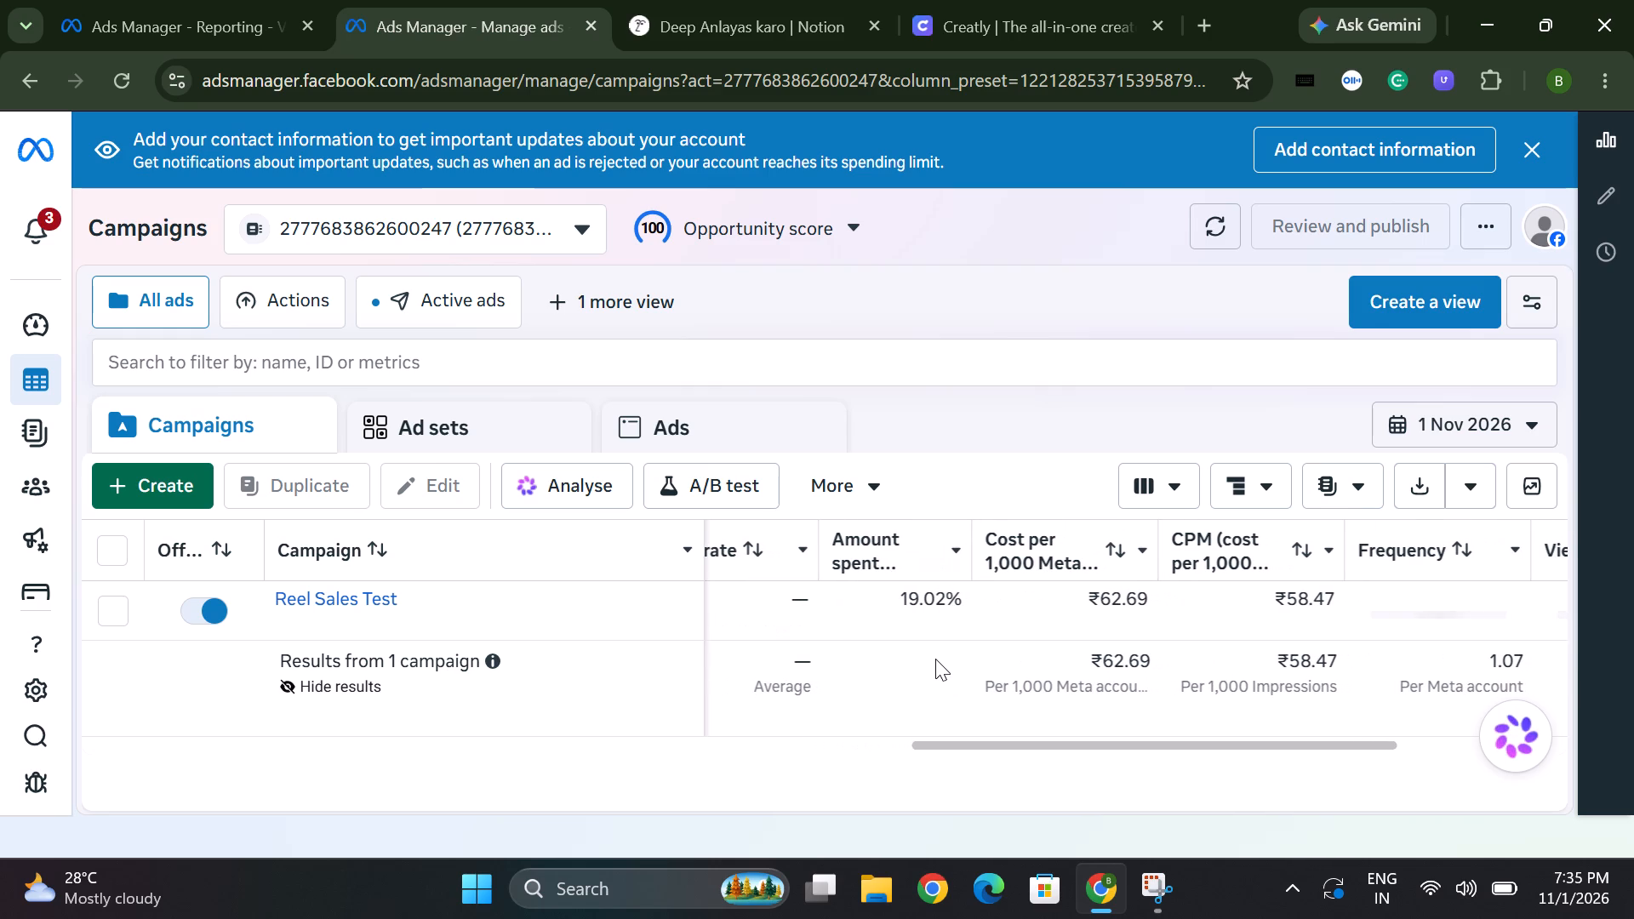
pyautogui.hscroll(-3, 935, 659)
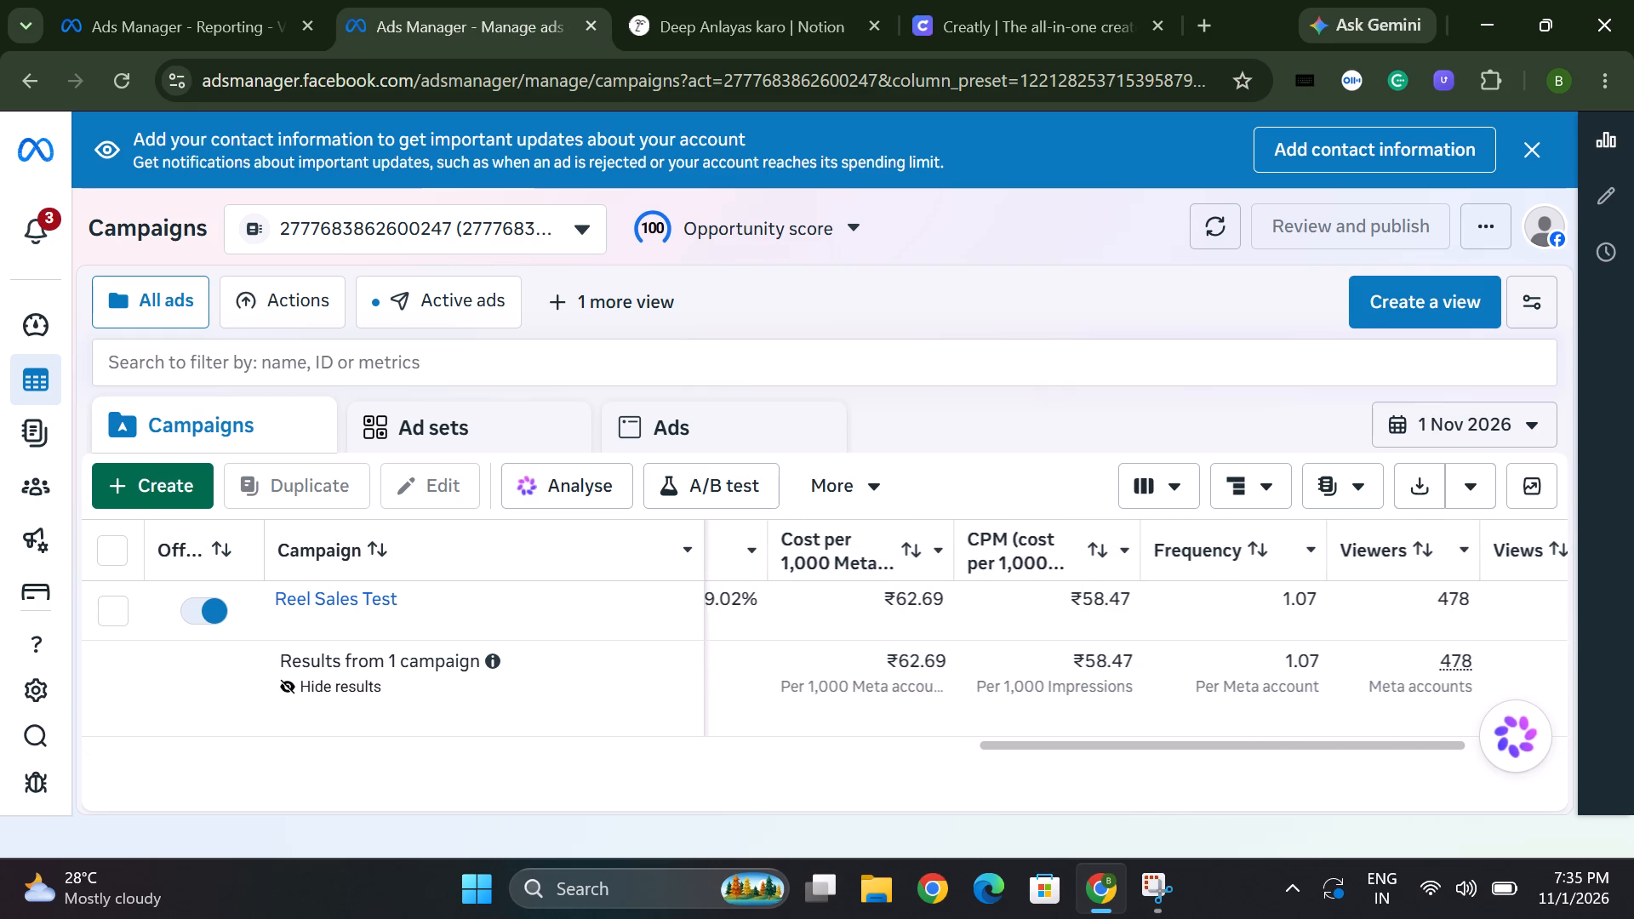
pyautogui.hscroll(-5, 935, 659)
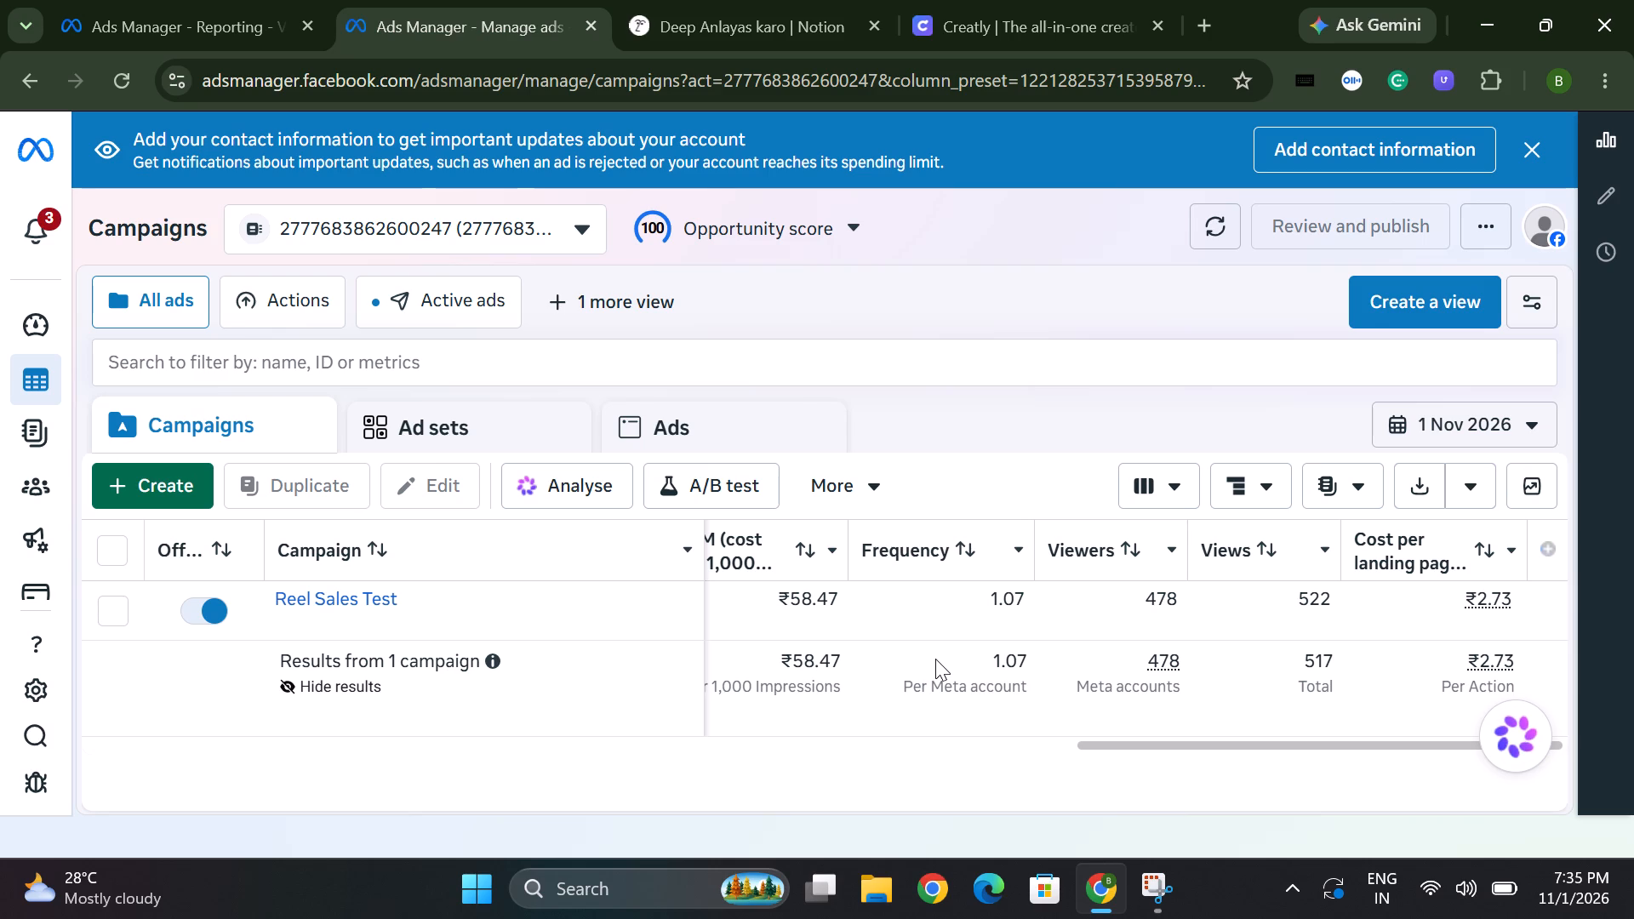
pyautogui.click(1155, 893)
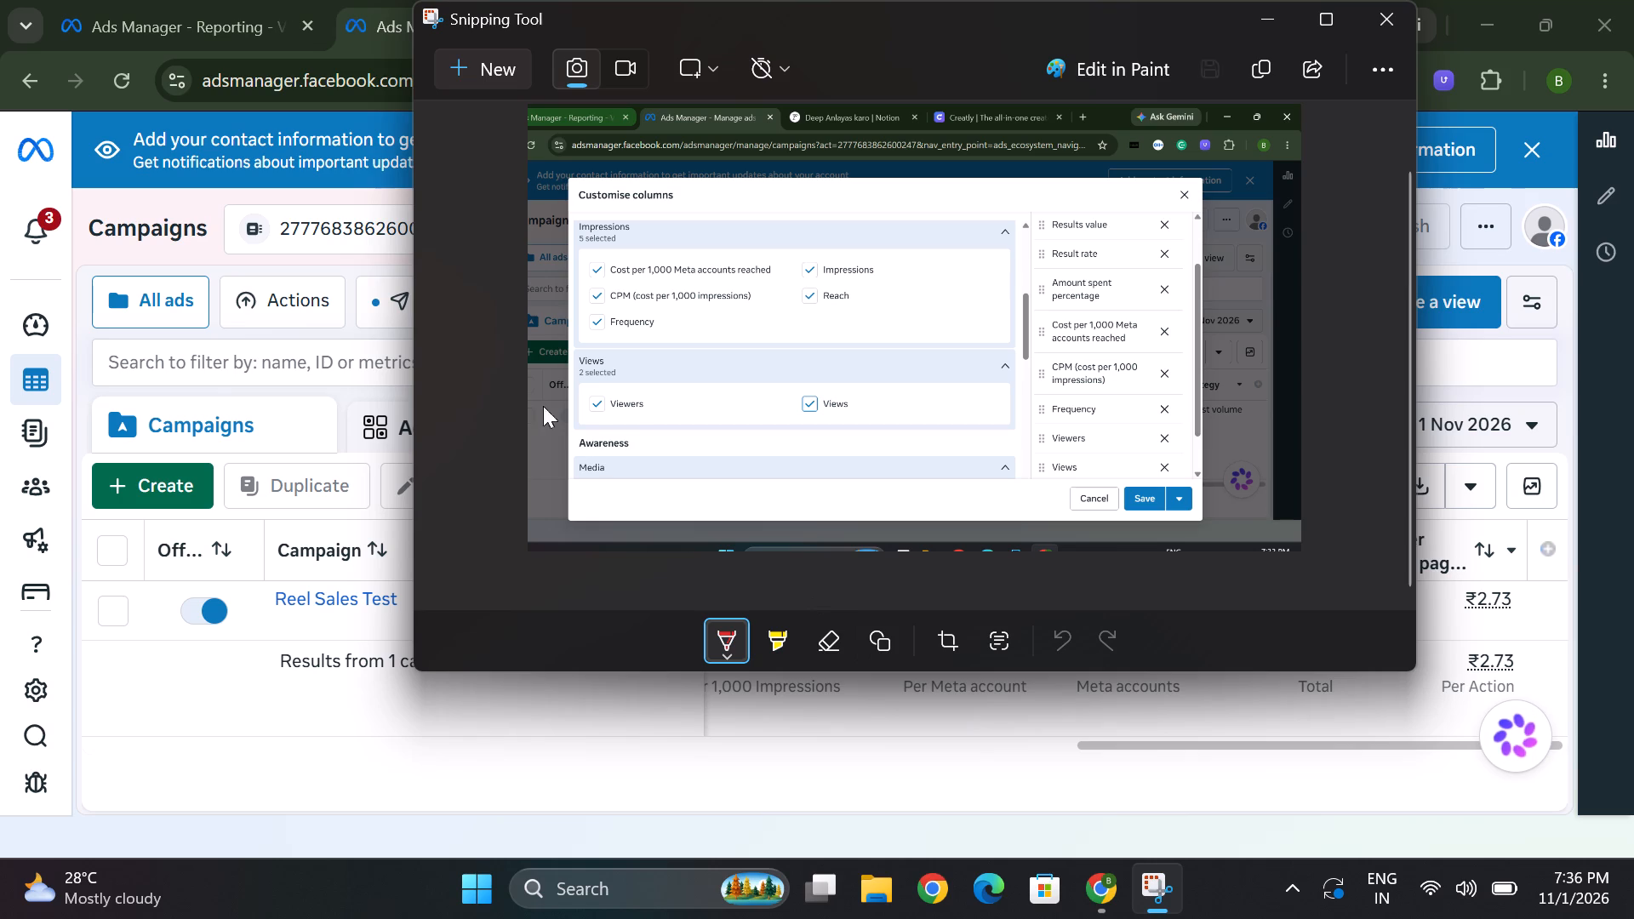
pyautogui.click(479, 69)
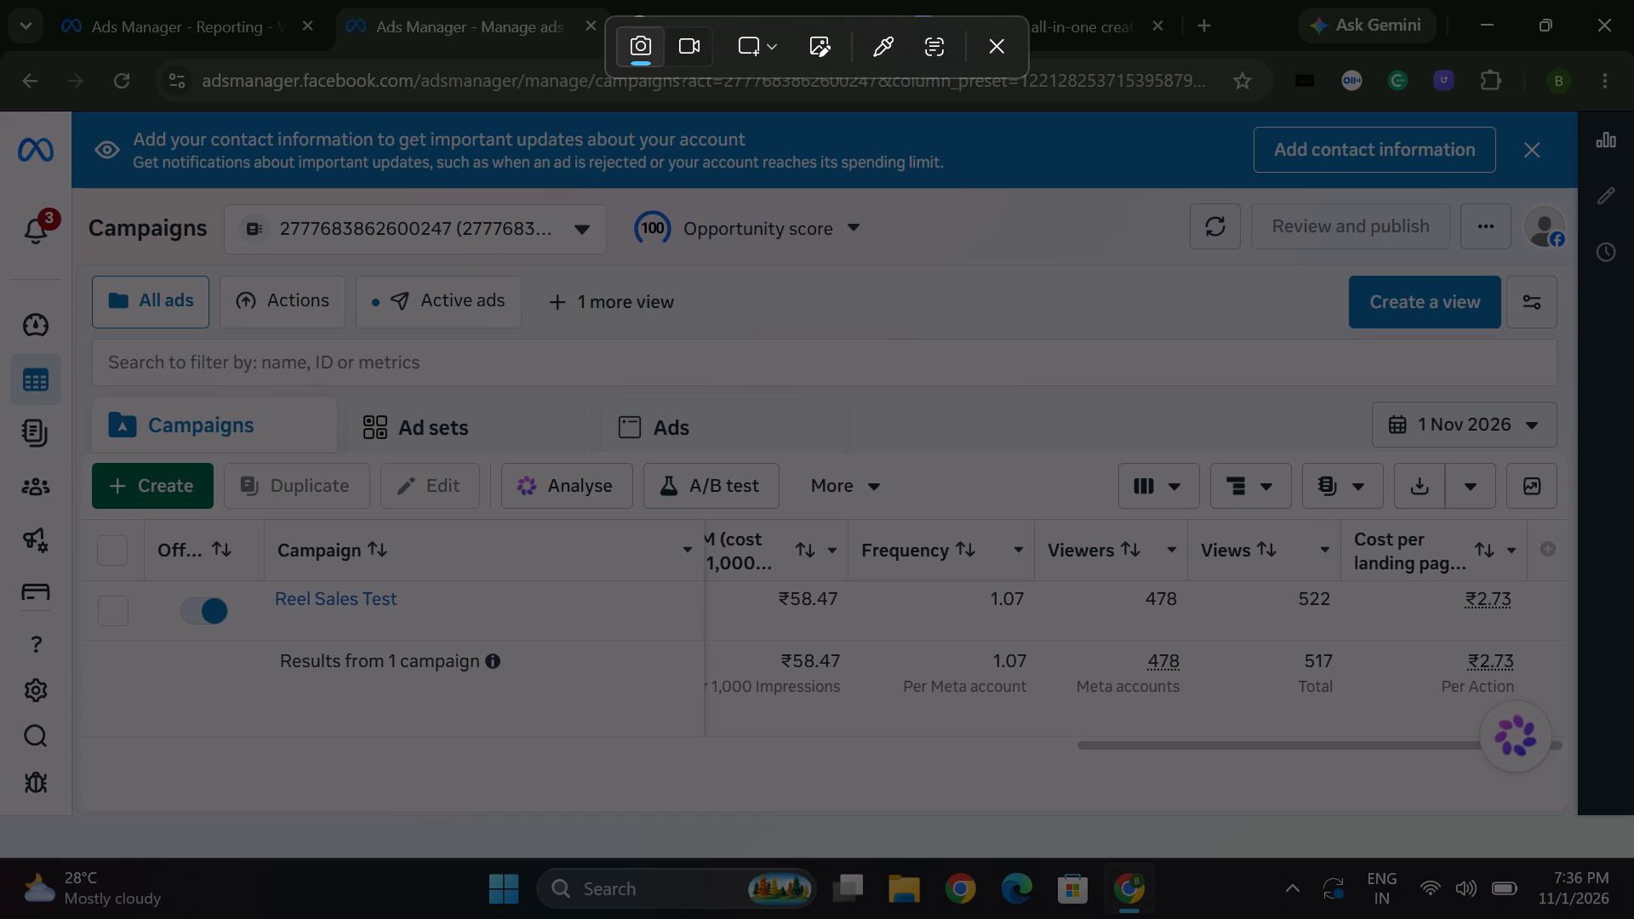
pyautogui.moveTo(363, 60); pyautogui.dragTo(1596, 810)
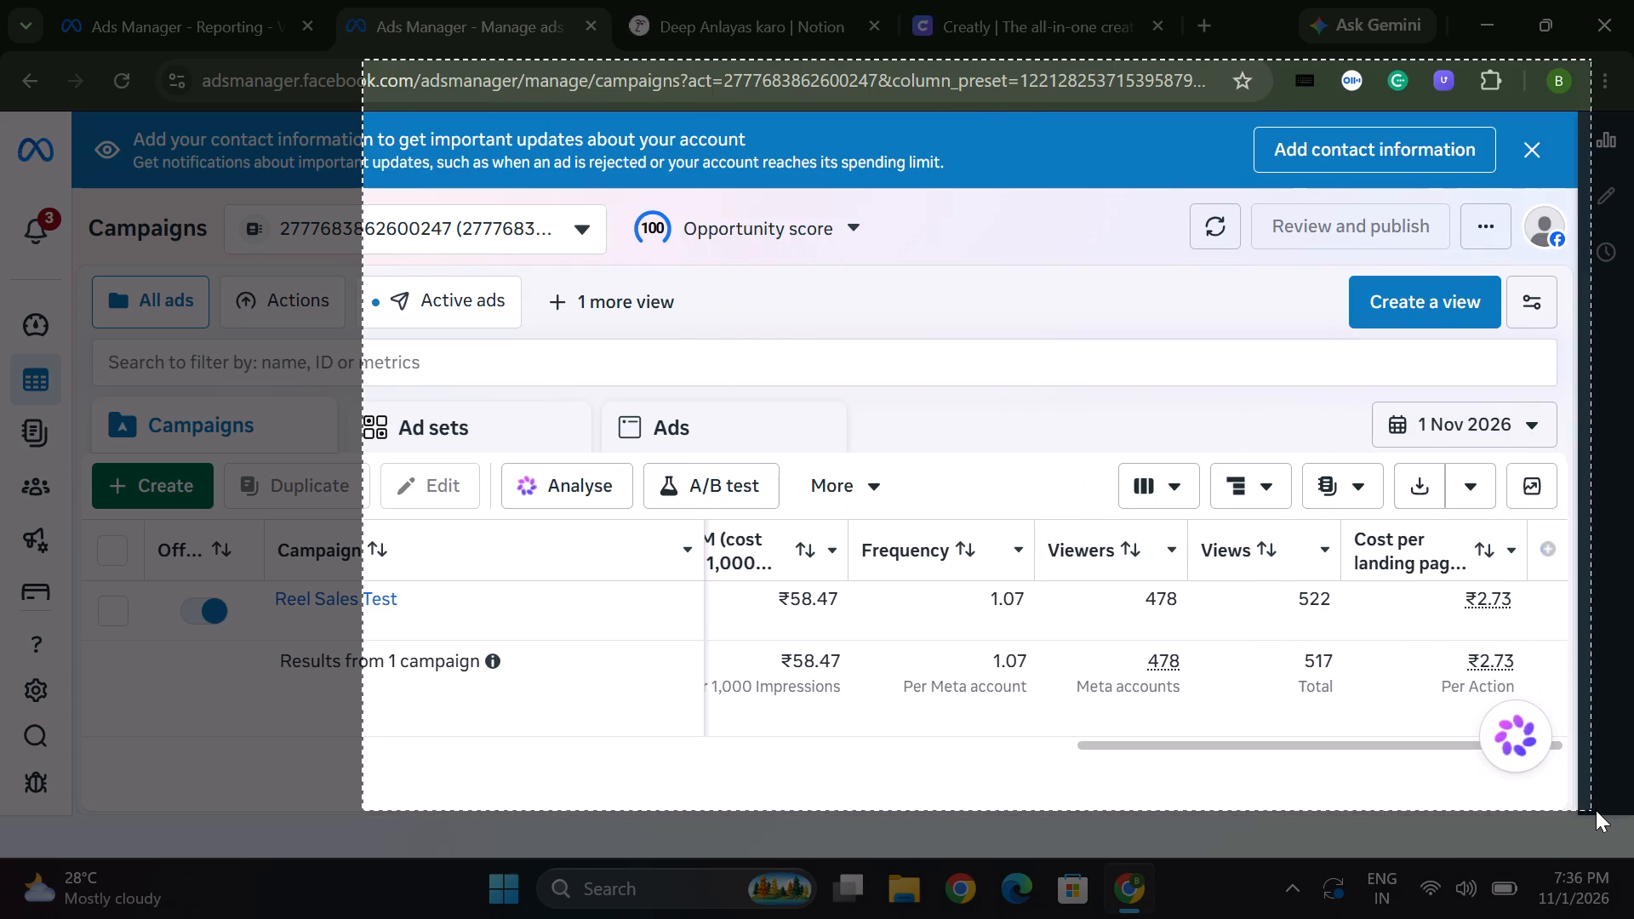
pyautogui.moveTo(1596, 810); pyautogui.dragTo(1633, 881)
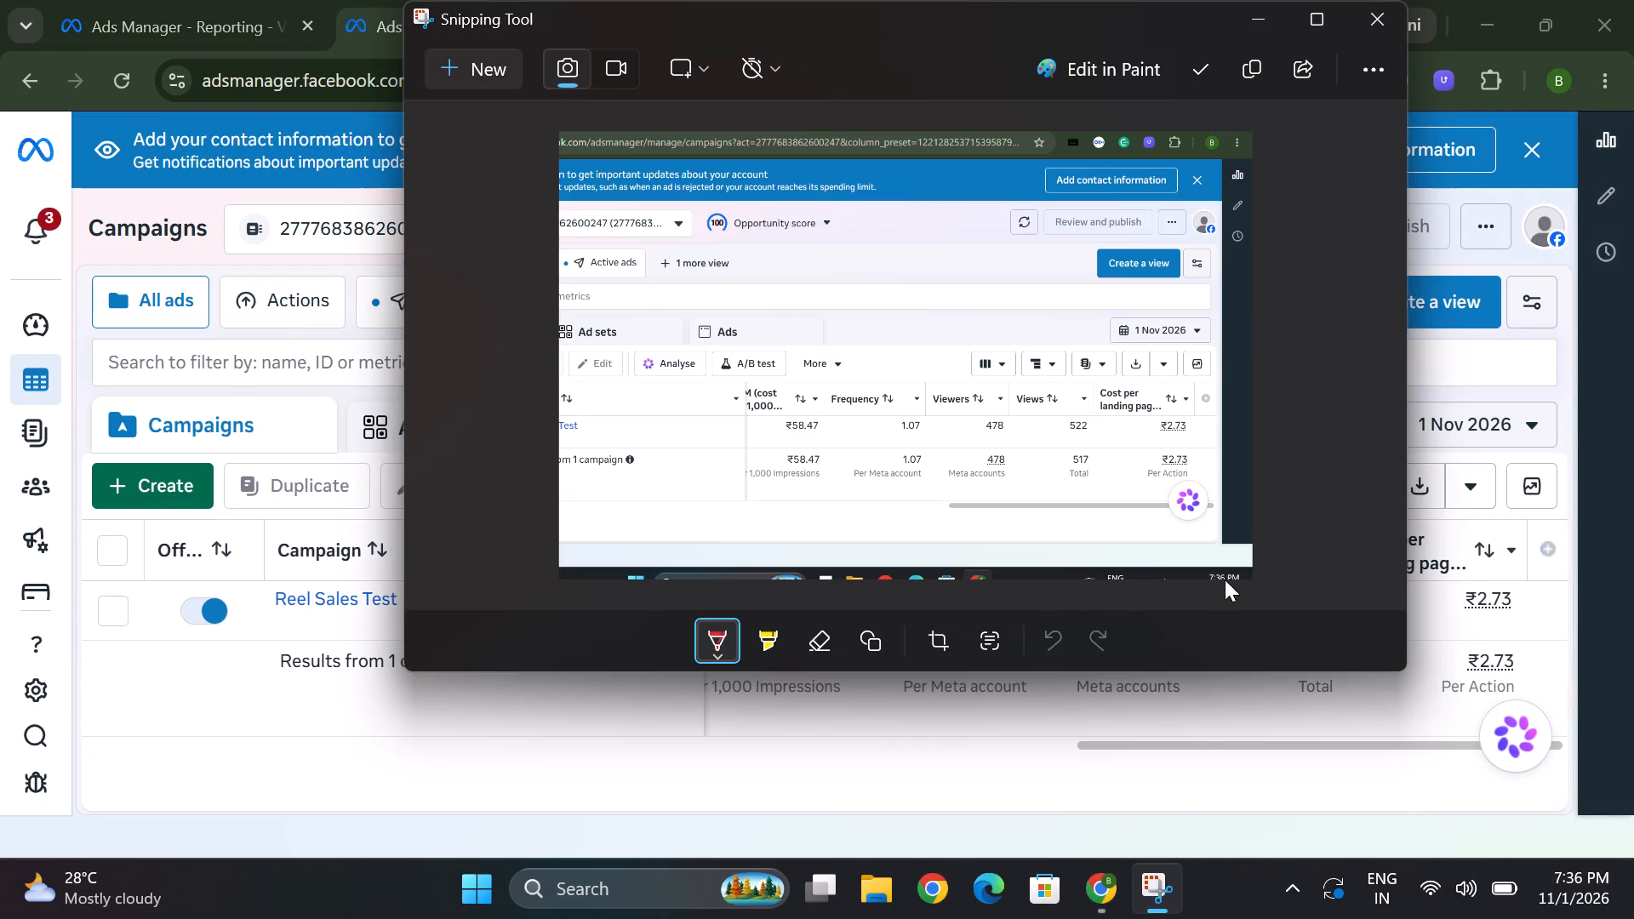